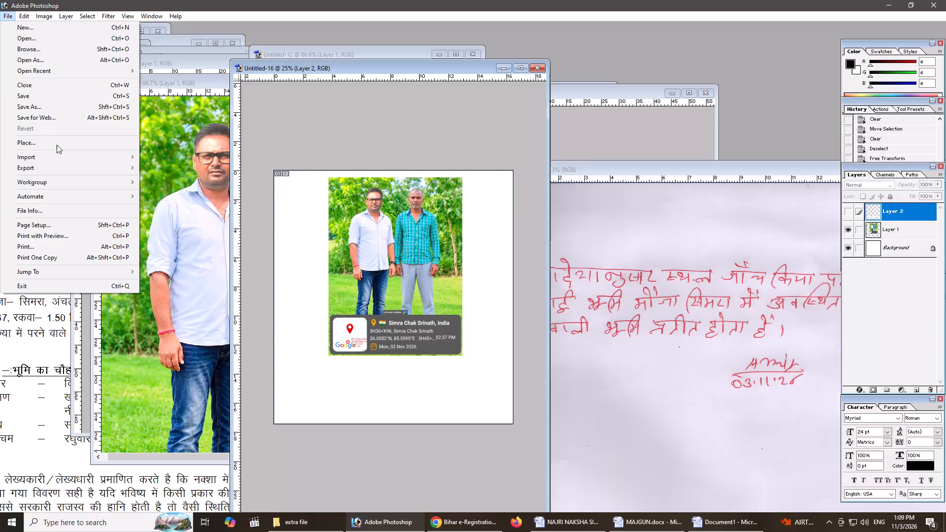
Start a WIA image import with the default destination options and choose the EPSON L3210 Series as the scanning device.
click(57, 152)
click(148, 195)
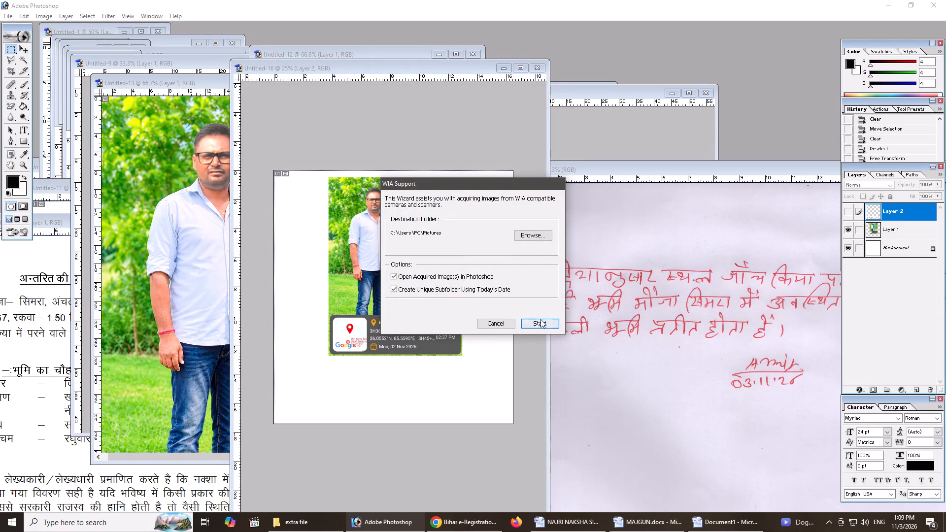
click(541, 319)
click(722, 529)
click(525, 321)
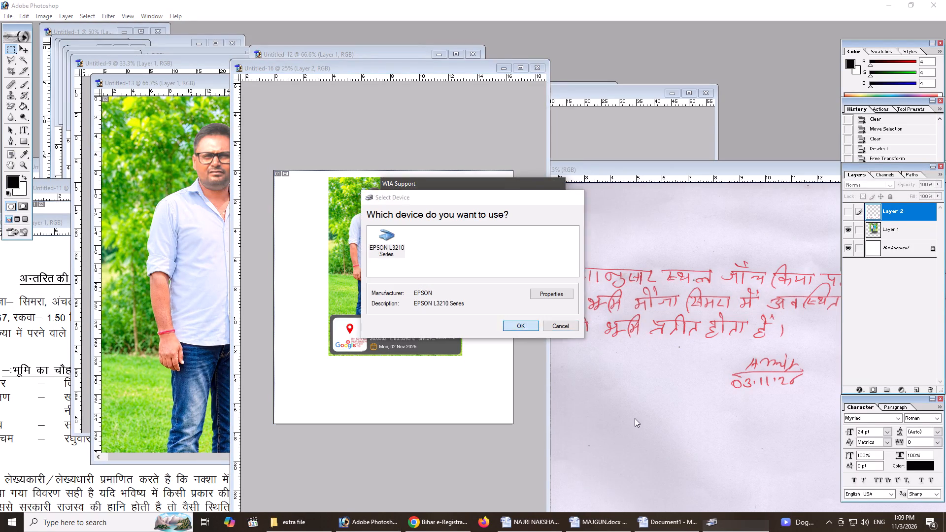
click(756, 528)
Shorten the scan area from its bottom edge so it covers only about the upper two fifths of the bed.
drag(532, 332, 532, 254)
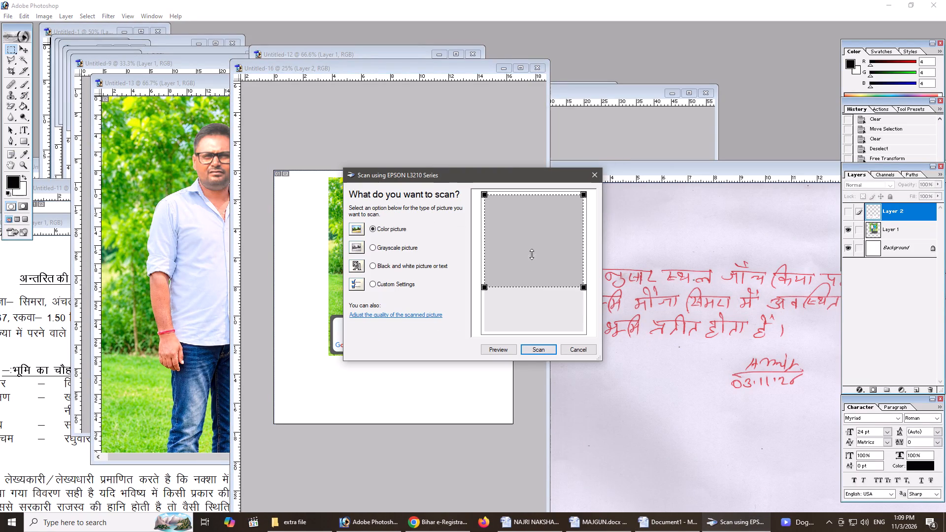
drag(532, 254, 529, 247)
Set the scan resolution to 300 DPI in the scanned picture's quality settings.
click(427, 313)
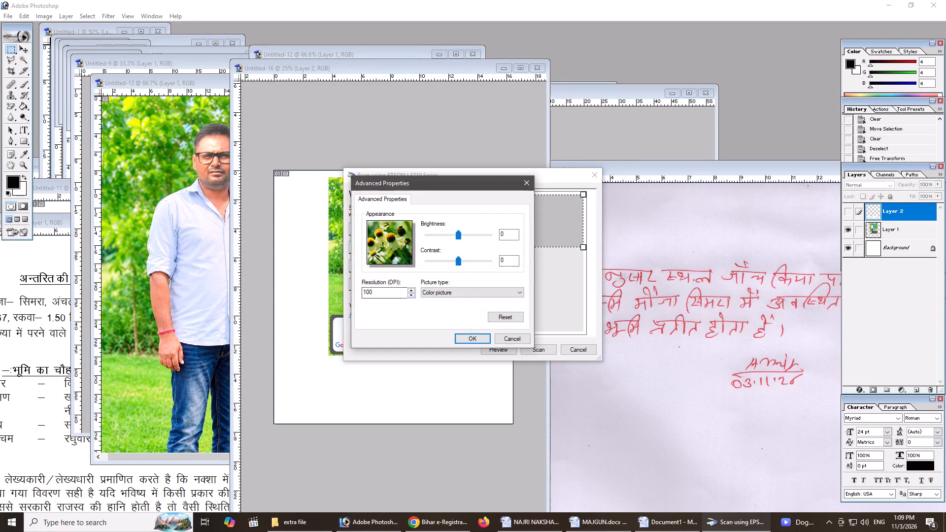
drag(377, 293, 345, 294)
key(4)
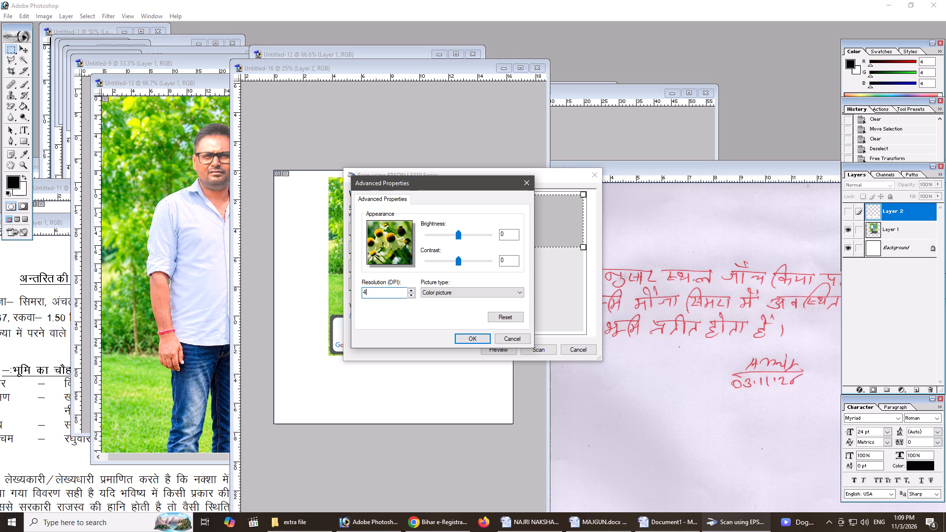
key(BackSpace)
text(300)
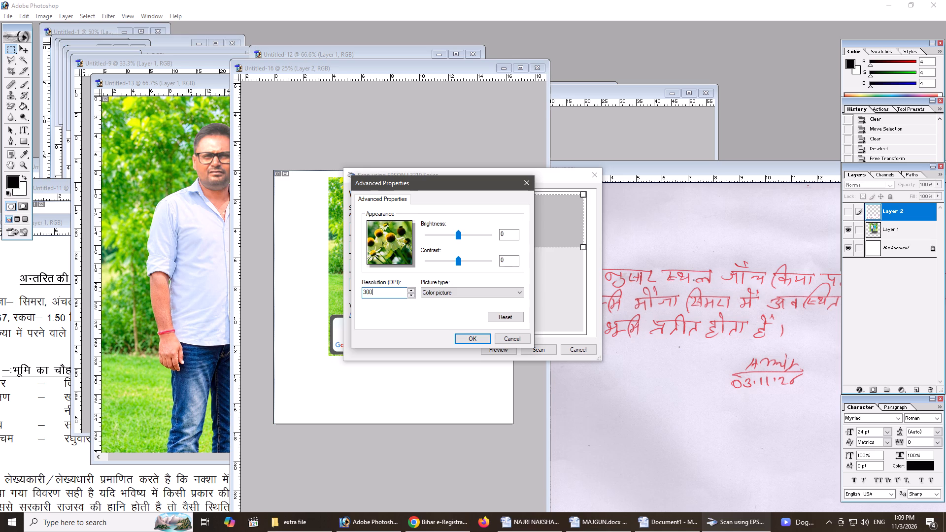
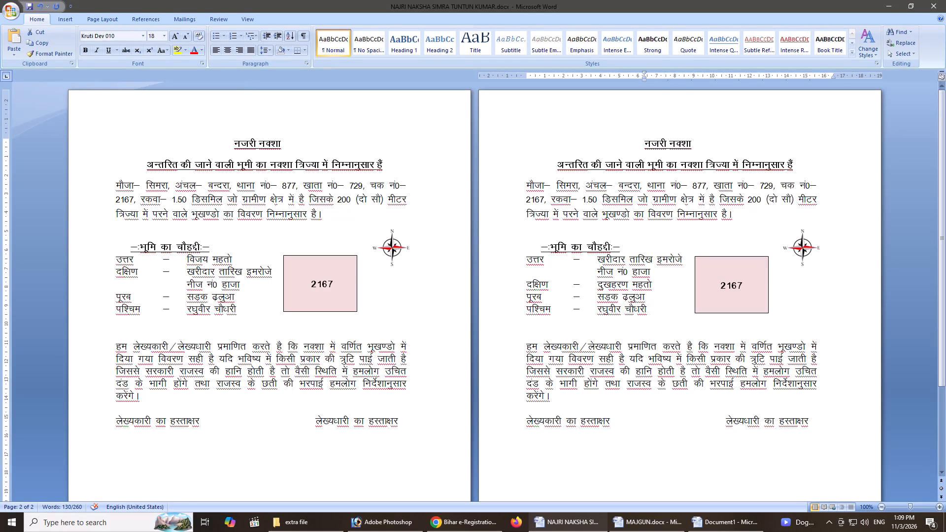
Duplicate the entire second-page नजरी नक्शा text by copying it and pasting it onto a new third page.
click(621, 406)
click(627, 431)
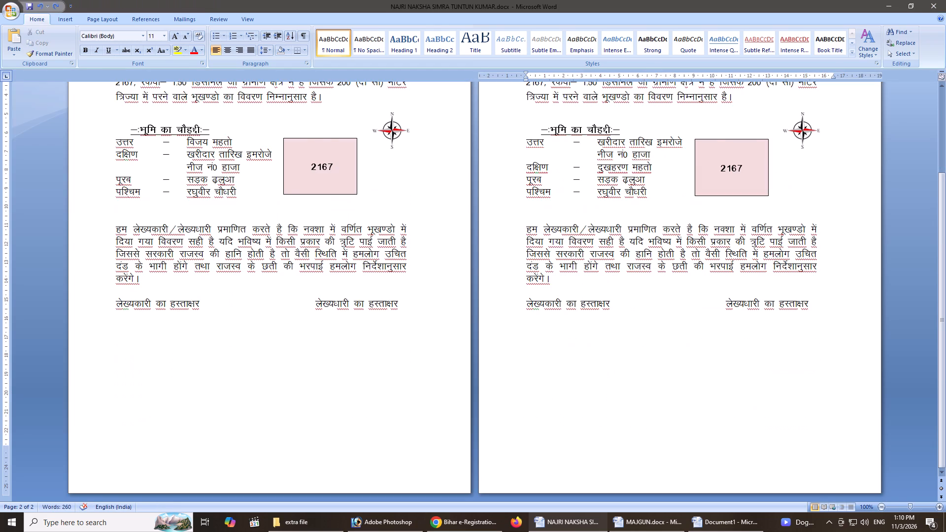
scroll(632, 417, up, 4)
drag(642, 116, 875, 405)
key(ctrl+c)
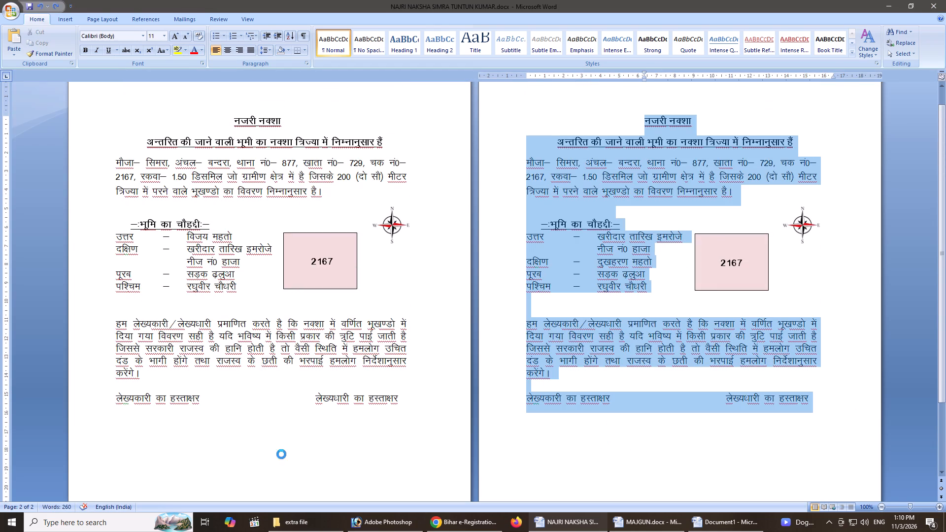
scroll(279, 469, down, 8)
scroll(480, 440, down, 3)
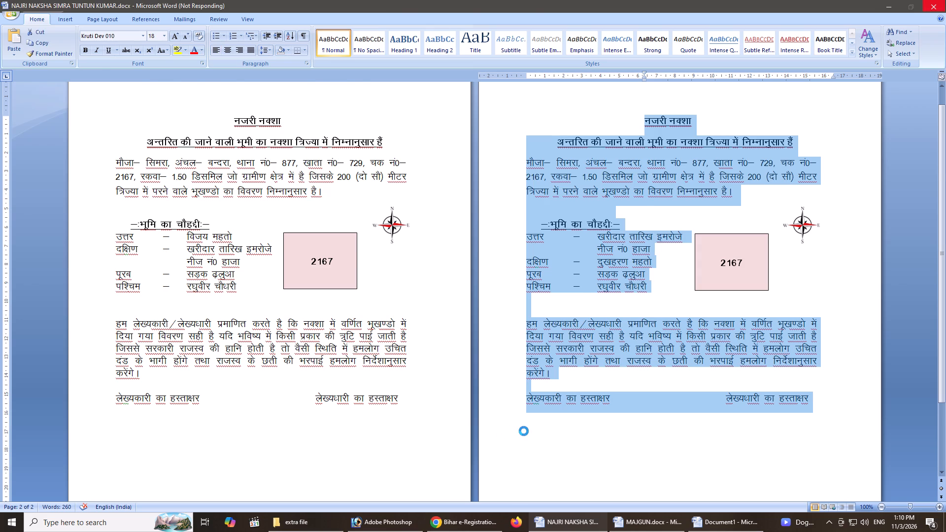
click(535, 425)
key(Return)
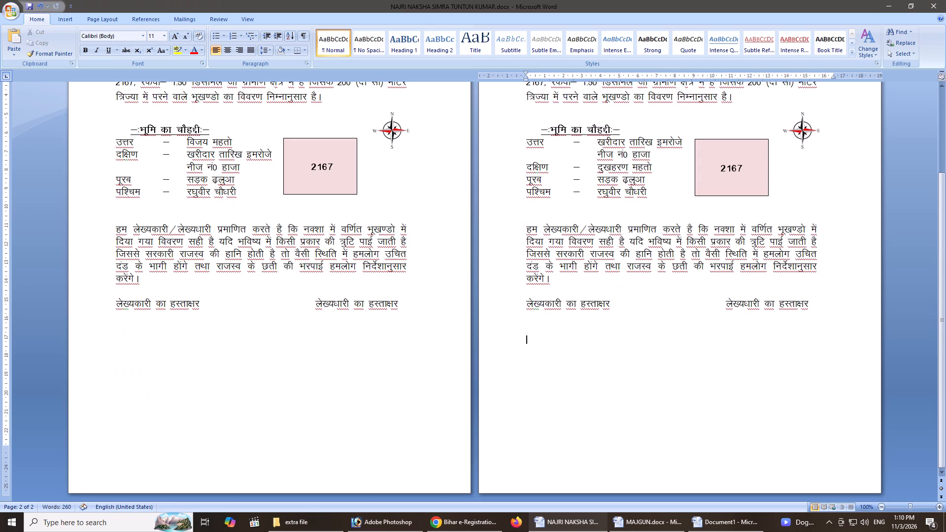
key(Return)
key(Return)
key(Return)
key(Return)
key(Return)
key(Return)
key(Return)
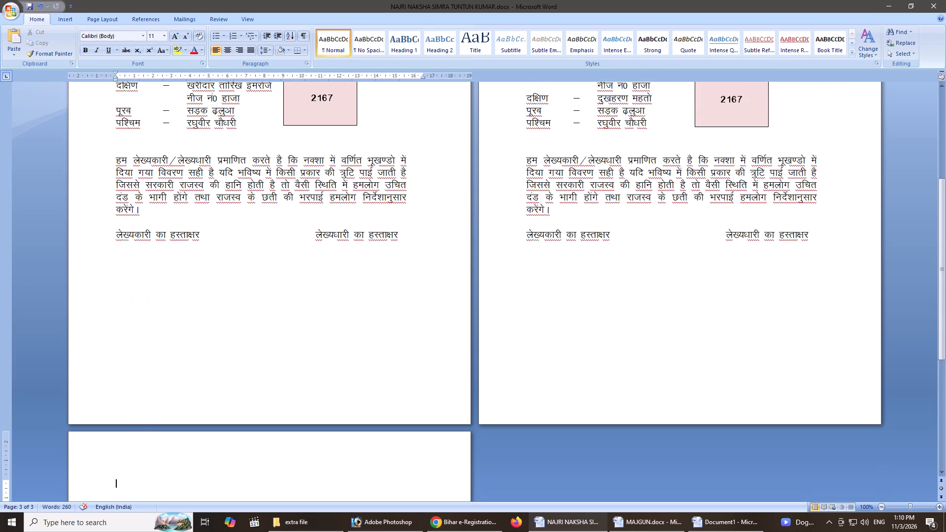
scroll(532, 427, down, 5)
scroll(529, 430, up, 4)
scroll(527, 430, down, 1)
key(BackSpace)
key(Return)
key(ctrl+v)
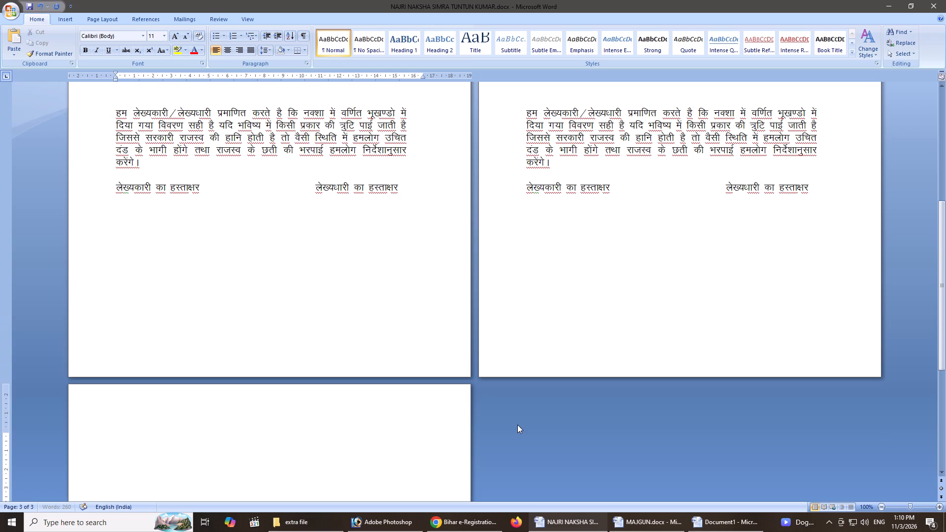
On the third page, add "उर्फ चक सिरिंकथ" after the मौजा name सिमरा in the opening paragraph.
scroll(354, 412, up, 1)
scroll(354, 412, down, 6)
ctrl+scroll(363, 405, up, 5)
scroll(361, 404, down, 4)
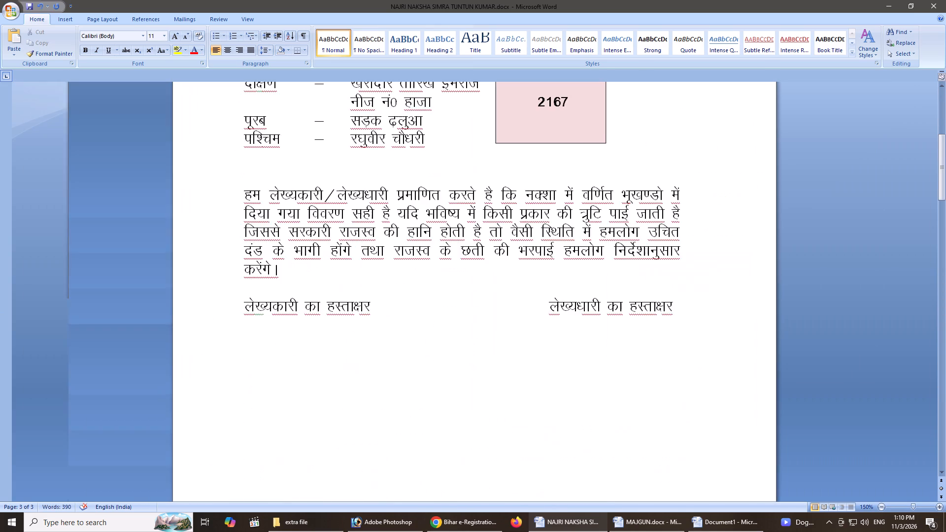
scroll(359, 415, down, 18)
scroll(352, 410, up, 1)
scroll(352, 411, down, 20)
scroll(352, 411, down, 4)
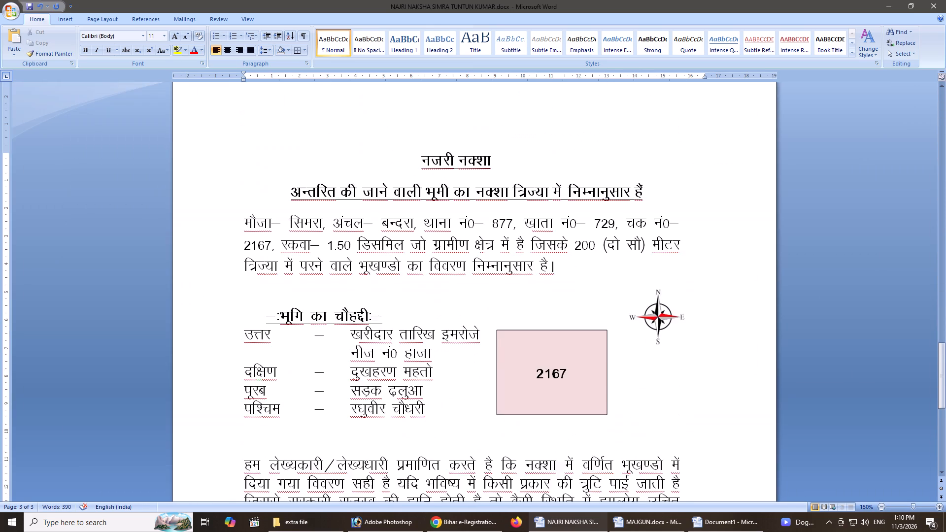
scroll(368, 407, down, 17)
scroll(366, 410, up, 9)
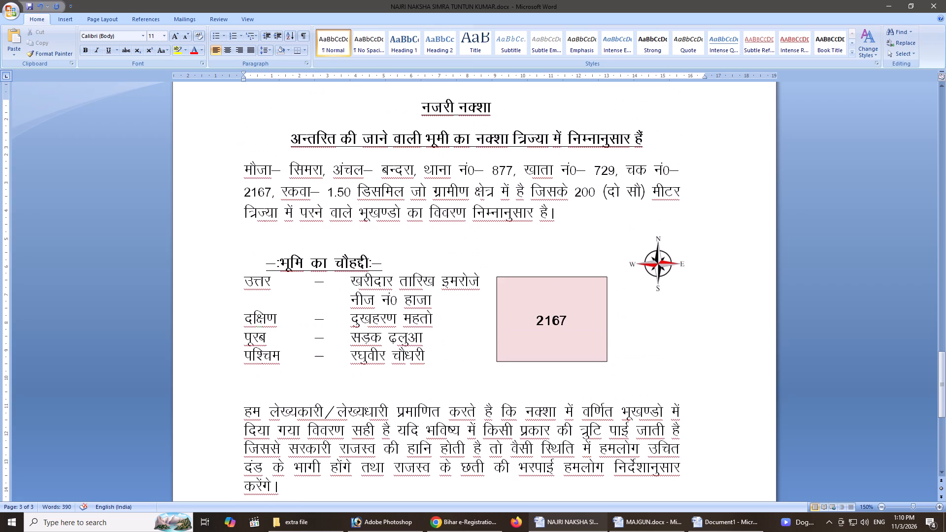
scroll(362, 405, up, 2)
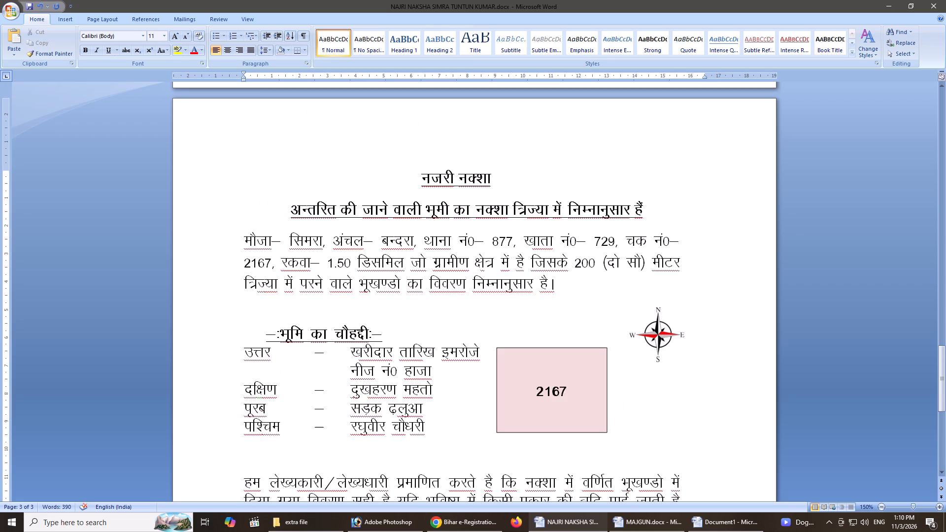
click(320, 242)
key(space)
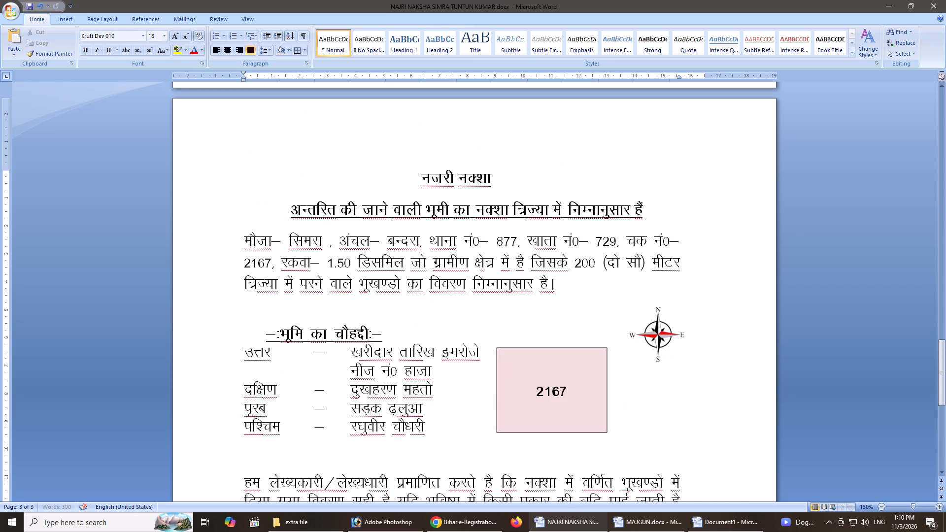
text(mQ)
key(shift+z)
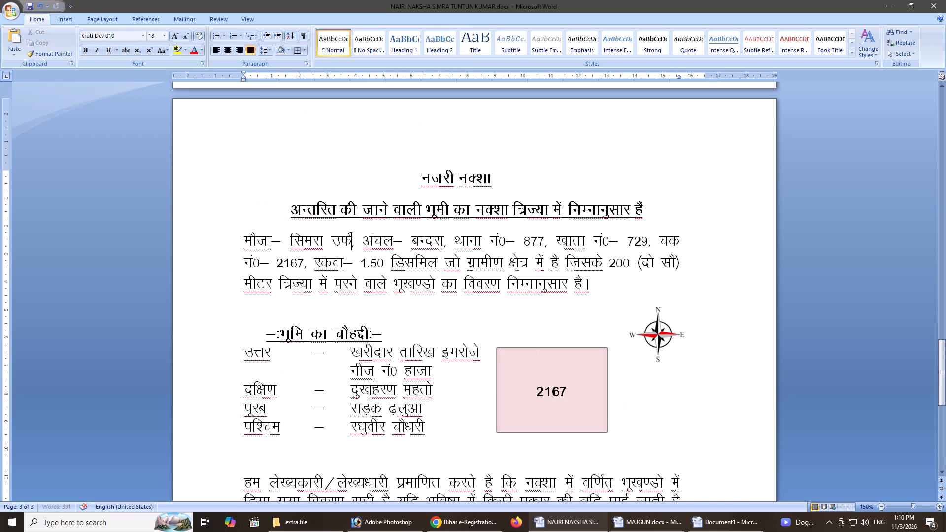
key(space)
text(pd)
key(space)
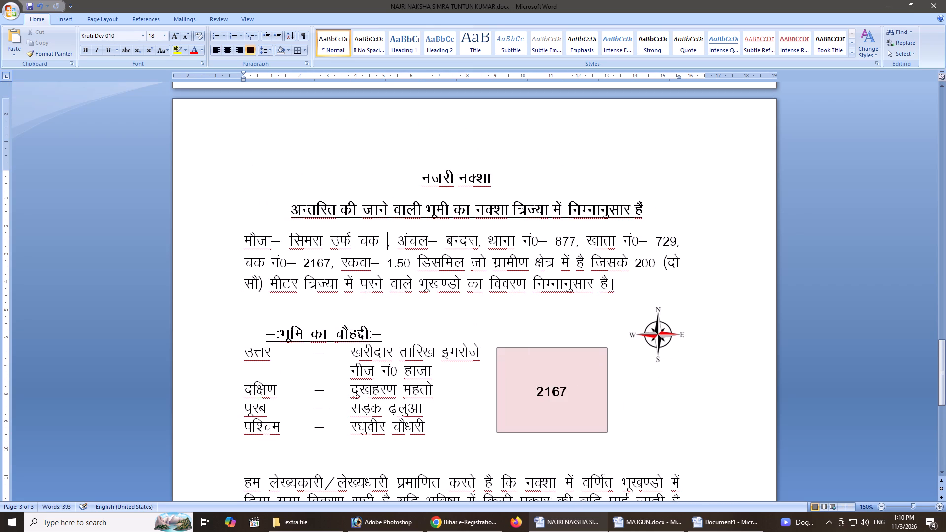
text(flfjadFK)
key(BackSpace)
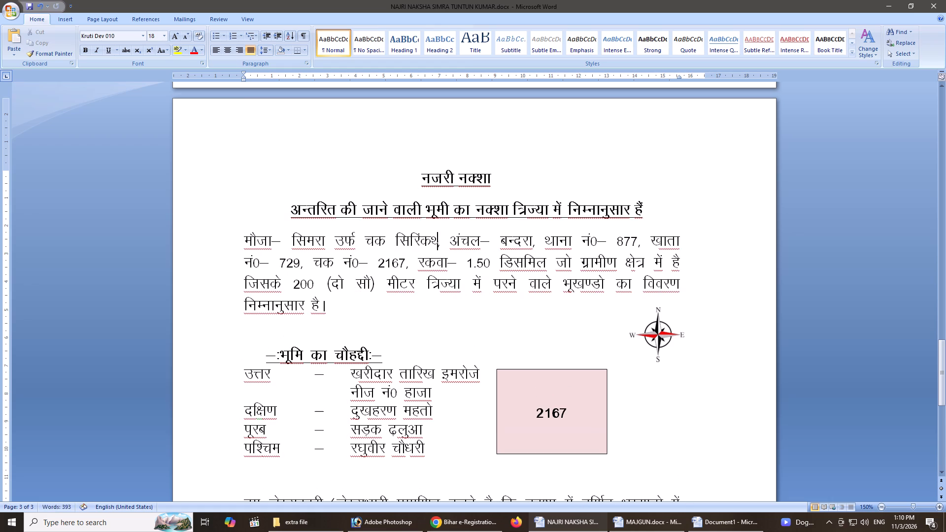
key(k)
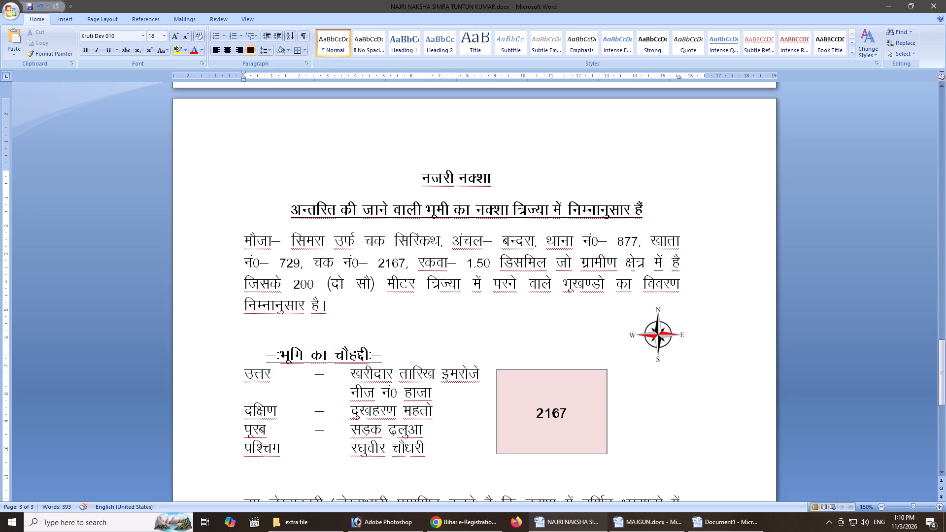
Replace the whole मौजा name in the third page's opening paragraph with "सेमरा उर्फ चक सिरिकंथ".
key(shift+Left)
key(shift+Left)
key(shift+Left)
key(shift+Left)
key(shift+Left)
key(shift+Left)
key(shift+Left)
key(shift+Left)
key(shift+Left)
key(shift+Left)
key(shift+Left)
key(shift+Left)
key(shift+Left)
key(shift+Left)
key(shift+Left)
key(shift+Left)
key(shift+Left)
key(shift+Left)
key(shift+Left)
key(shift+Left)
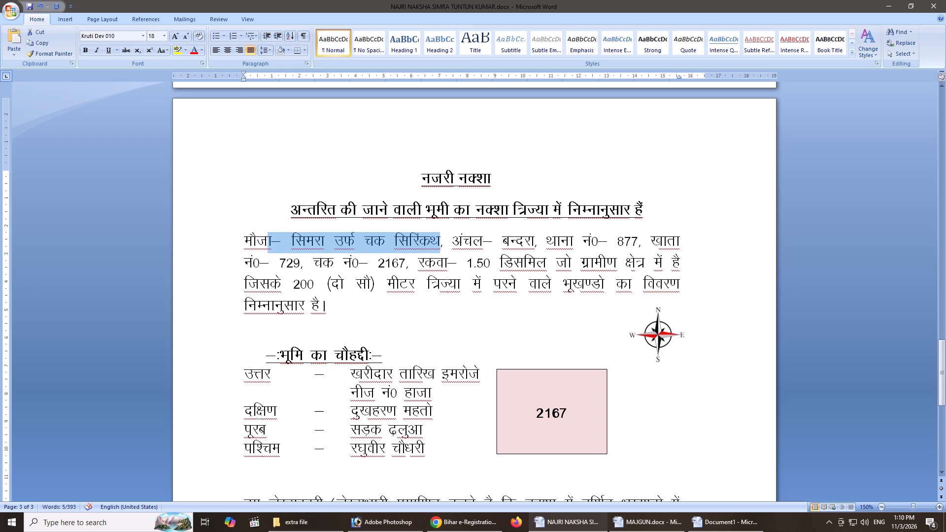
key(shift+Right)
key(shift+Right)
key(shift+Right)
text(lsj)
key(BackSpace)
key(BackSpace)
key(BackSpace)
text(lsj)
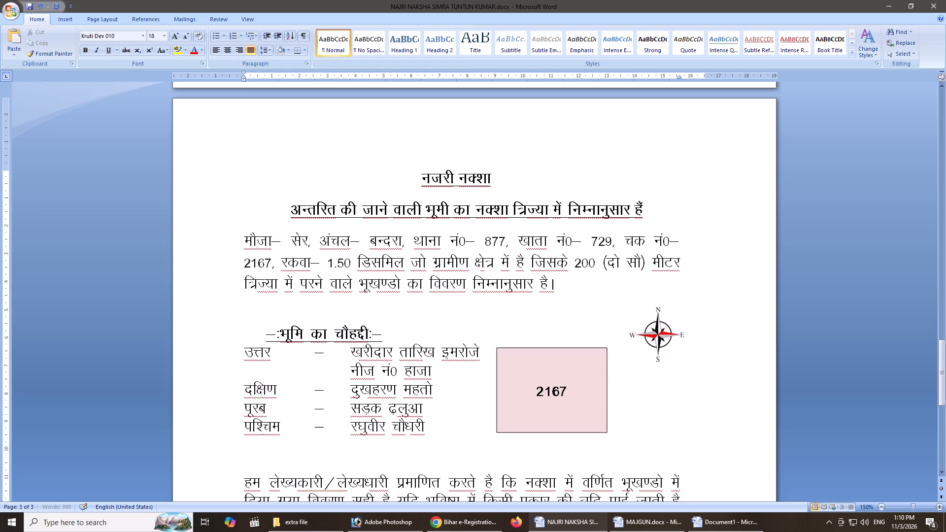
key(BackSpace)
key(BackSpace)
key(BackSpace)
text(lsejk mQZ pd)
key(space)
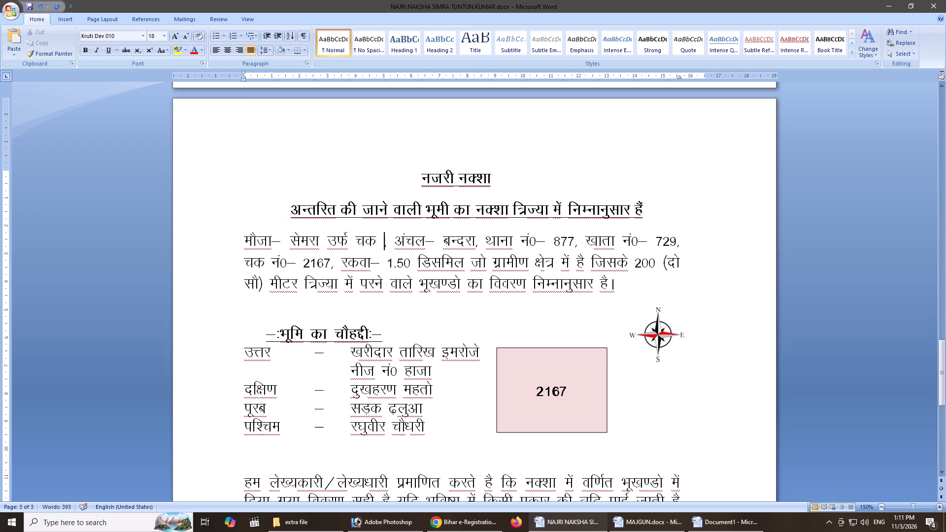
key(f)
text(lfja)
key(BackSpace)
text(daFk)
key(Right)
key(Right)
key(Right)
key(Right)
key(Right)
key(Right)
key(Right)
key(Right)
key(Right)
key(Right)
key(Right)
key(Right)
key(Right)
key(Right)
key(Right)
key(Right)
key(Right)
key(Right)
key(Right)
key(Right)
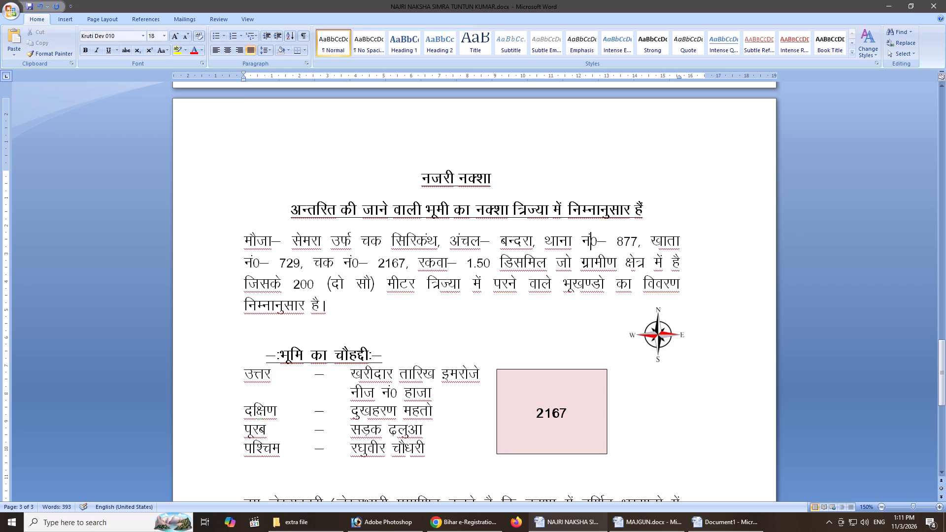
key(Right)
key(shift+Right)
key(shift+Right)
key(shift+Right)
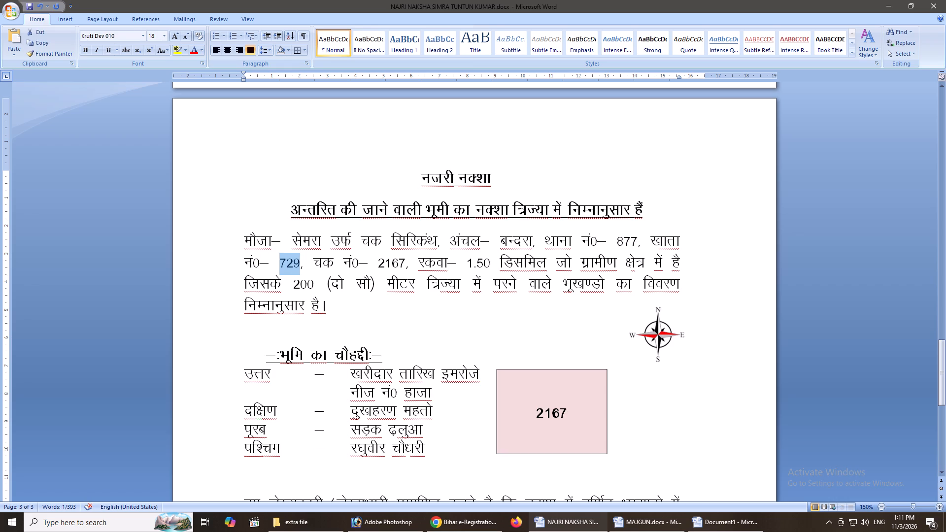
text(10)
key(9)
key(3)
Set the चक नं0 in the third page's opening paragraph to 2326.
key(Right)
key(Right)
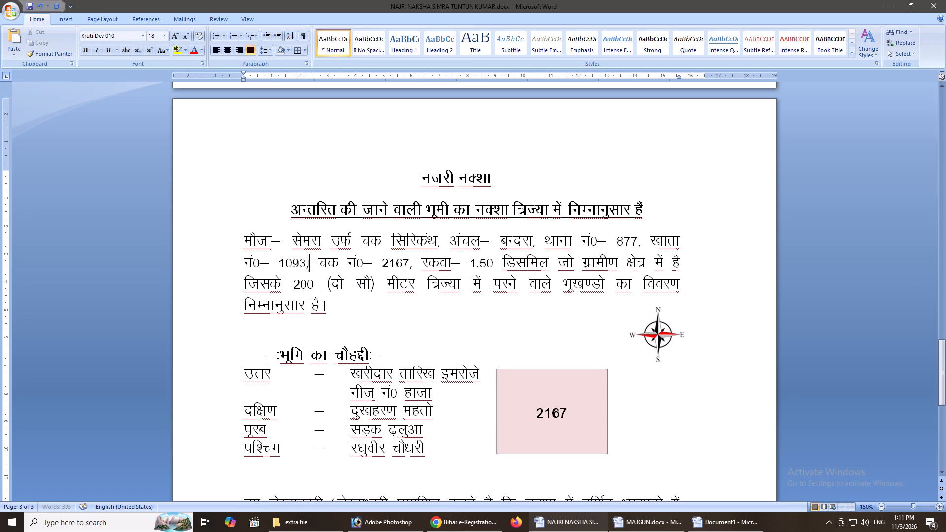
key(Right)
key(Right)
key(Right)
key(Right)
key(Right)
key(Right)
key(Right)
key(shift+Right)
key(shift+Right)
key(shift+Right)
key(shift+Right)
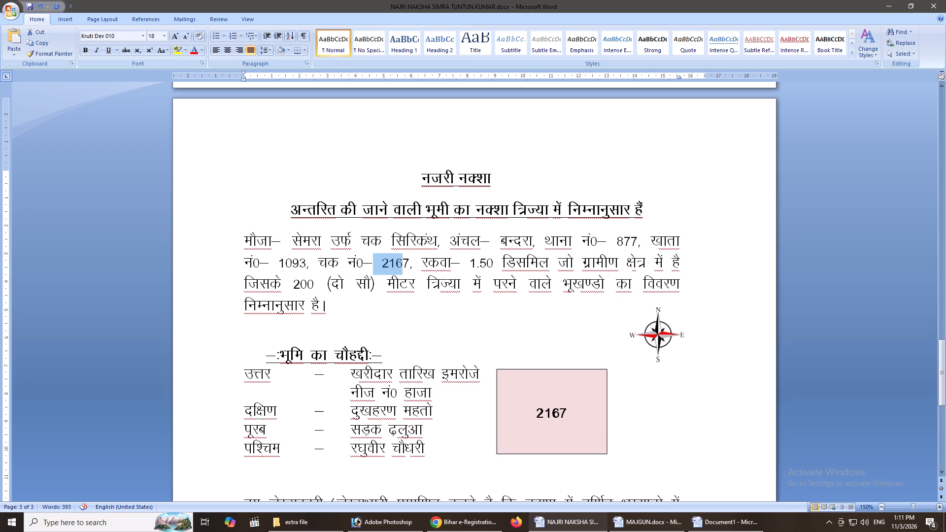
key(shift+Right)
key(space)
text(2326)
Set the रकवा in the third page's opening paragraph to 4.36 डिसमिल.
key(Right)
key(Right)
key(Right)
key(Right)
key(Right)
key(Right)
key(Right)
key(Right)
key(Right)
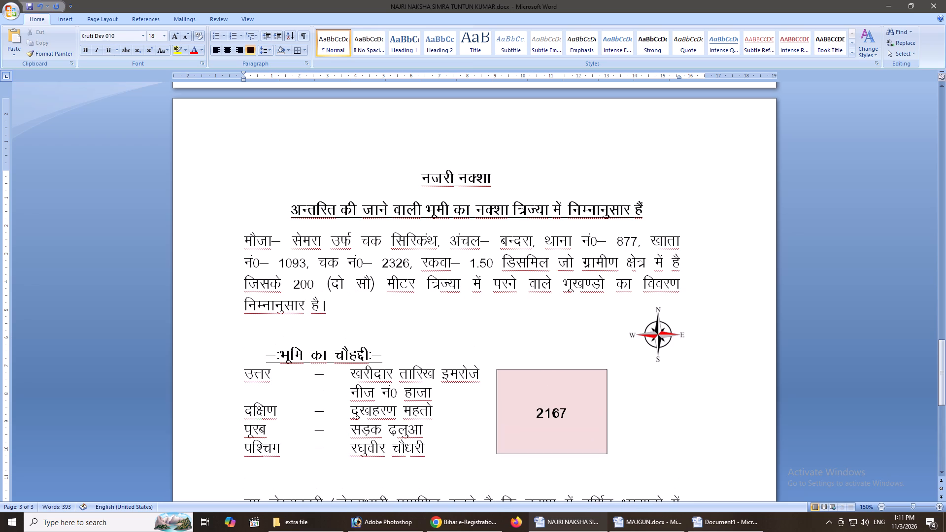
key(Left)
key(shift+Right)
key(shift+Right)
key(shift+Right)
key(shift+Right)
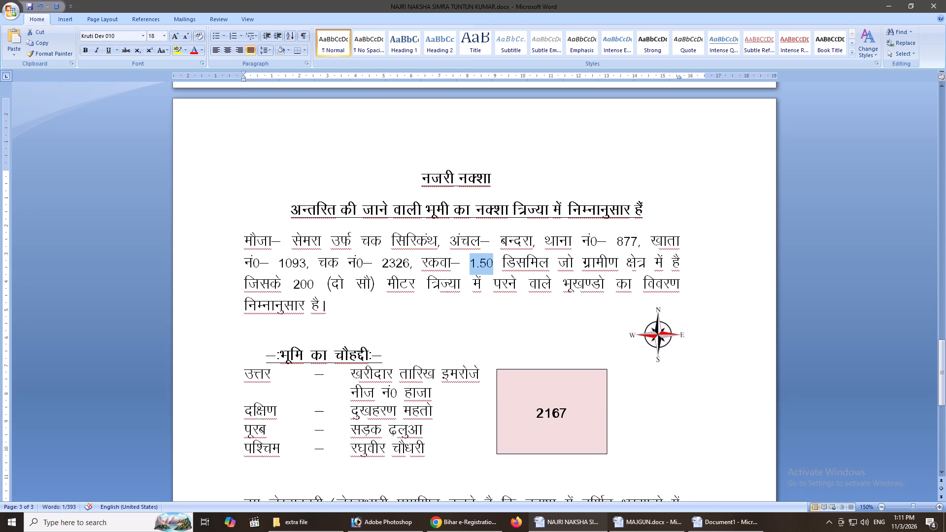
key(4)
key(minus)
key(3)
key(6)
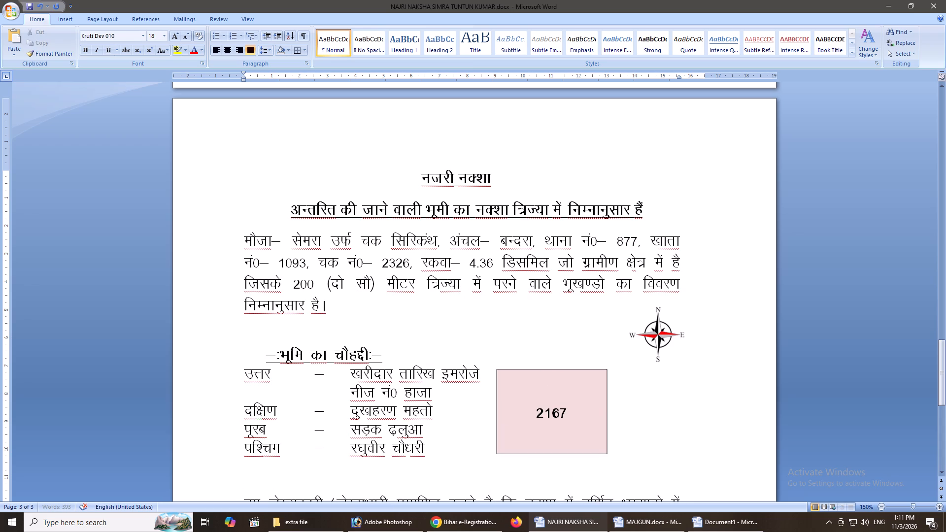
Insert "यानि 1 कट्ठा" after डिसमिल in the third page's opening paragraph.
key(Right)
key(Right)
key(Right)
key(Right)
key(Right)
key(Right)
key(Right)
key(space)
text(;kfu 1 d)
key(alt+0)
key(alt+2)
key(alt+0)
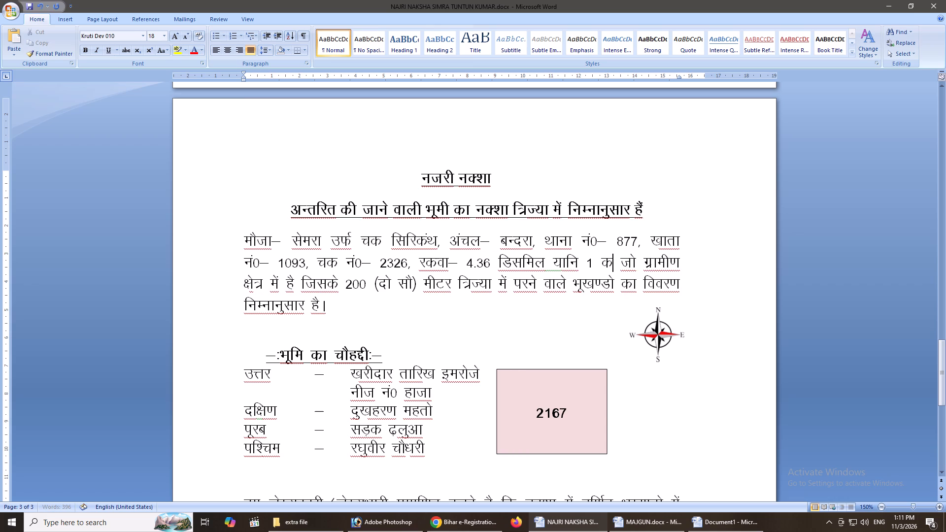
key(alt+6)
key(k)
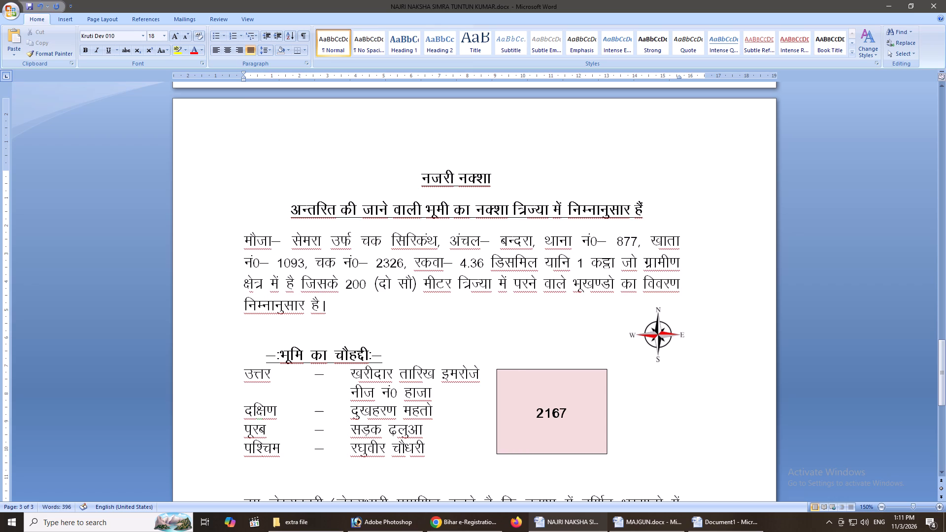
Replace the उत्तर boundary entry on the third page with the northern neighbour's name followed by वो and the second neighbour's name.
drag(448, 398, 350, 370)
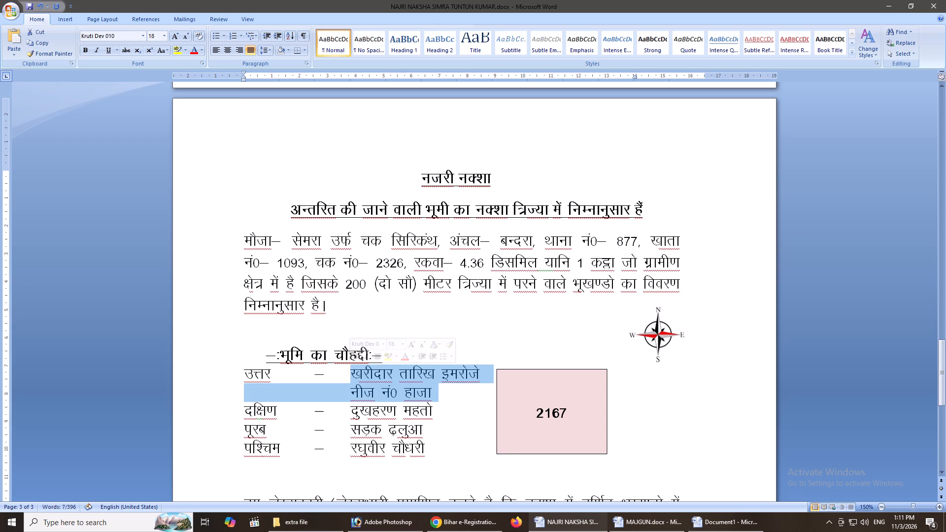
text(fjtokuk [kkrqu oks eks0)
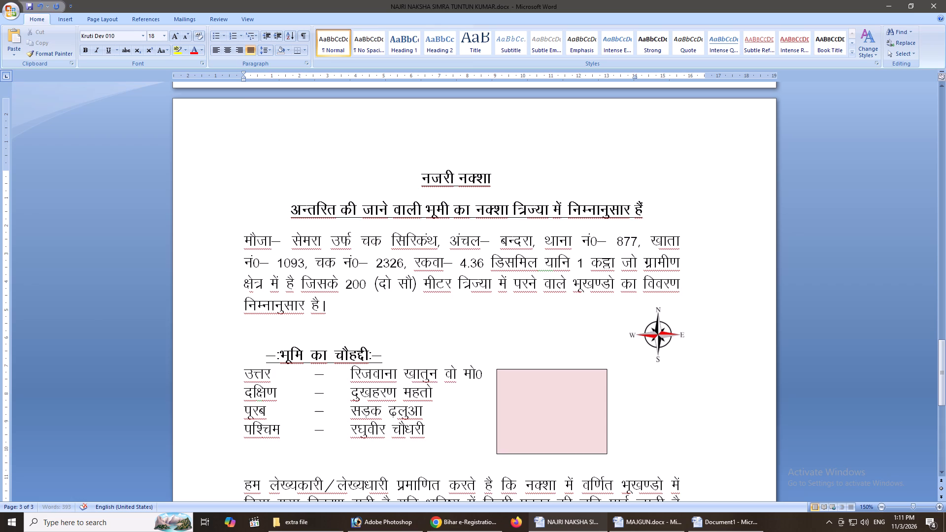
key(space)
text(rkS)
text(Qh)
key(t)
Break the उत्तर entry before वो and indent the second line with spaces so it sits under the first name.
click(446, 373)
key(apostrophe)
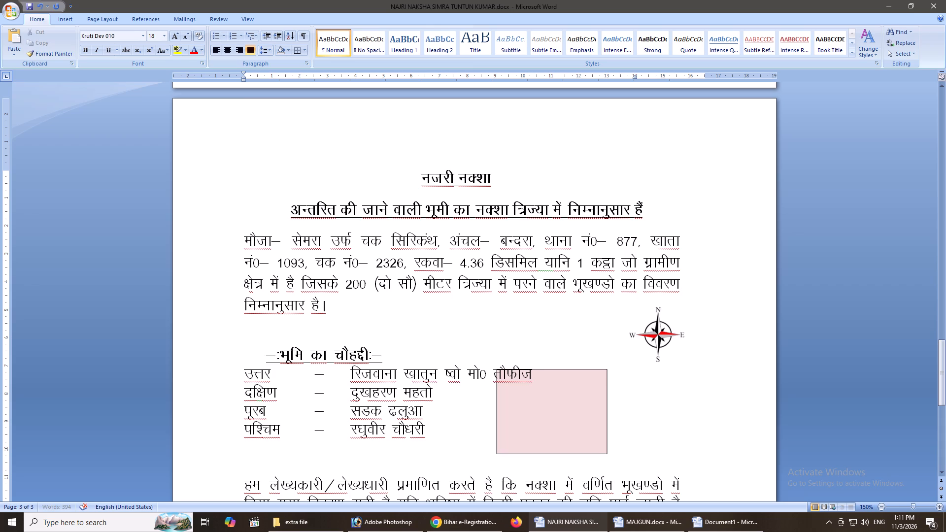
key(ctrl+z)
key(Return)
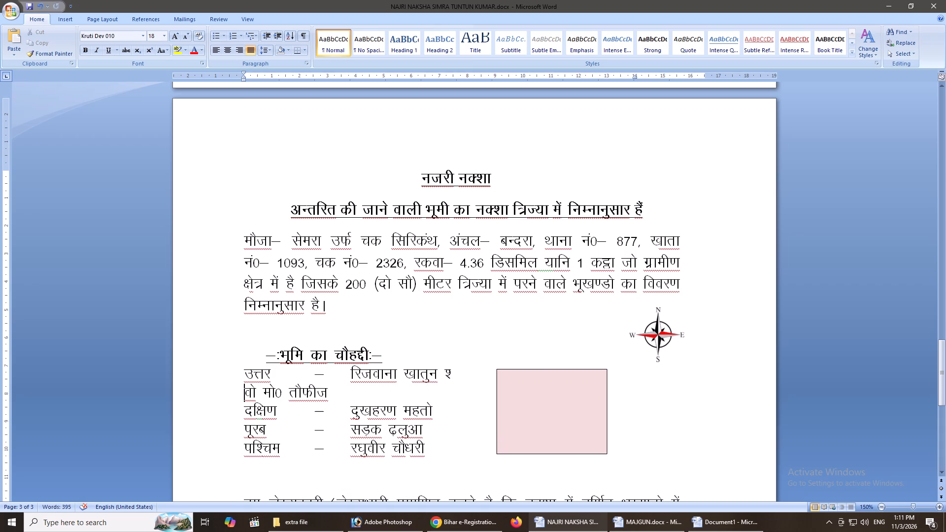
key(ctrl+z)
key(ctrl+z)
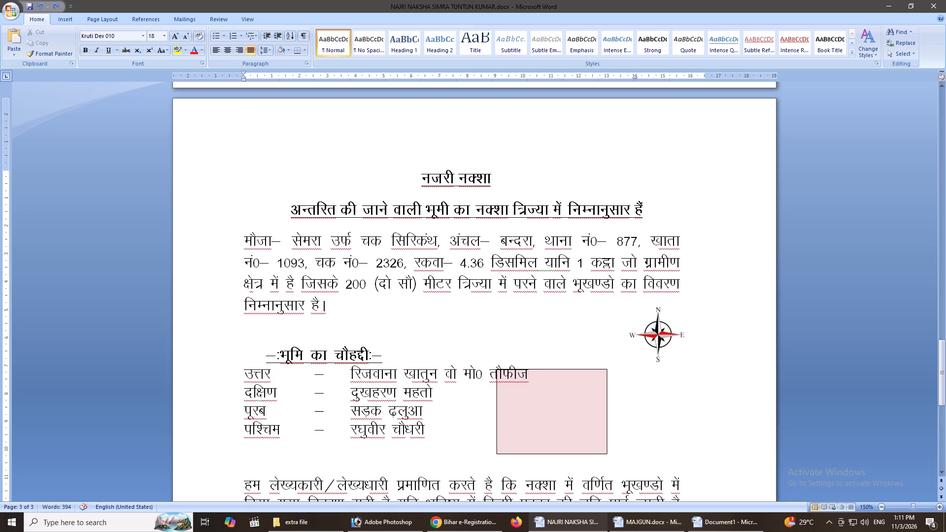
key(Return)
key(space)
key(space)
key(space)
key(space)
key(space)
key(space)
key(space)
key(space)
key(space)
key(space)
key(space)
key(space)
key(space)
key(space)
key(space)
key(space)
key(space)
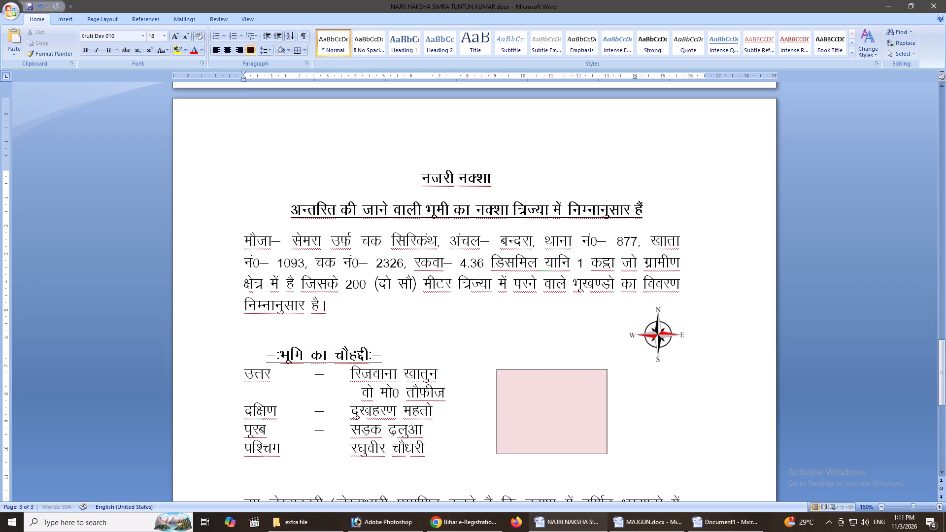
key(BackSpace)
key(BackSpace)
Replace the दक्षिण boundary entry on the third page with सड़क पक्की.
drag(443, 410, 348, 408)
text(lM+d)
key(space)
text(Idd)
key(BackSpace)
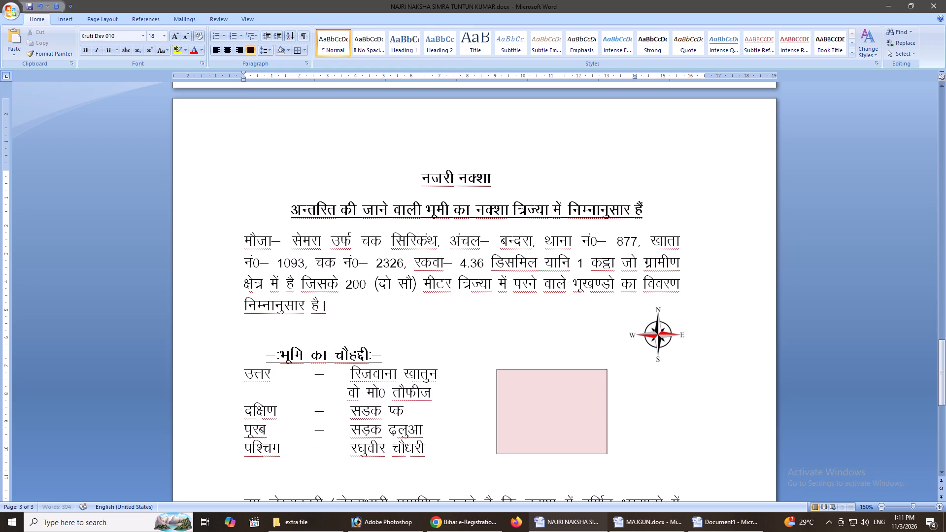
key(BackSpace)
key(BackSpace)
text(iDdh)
Replace the पूरब boundary entry on the third page with the eastern neighbour's name.
drag(436, 426, 359, 426)
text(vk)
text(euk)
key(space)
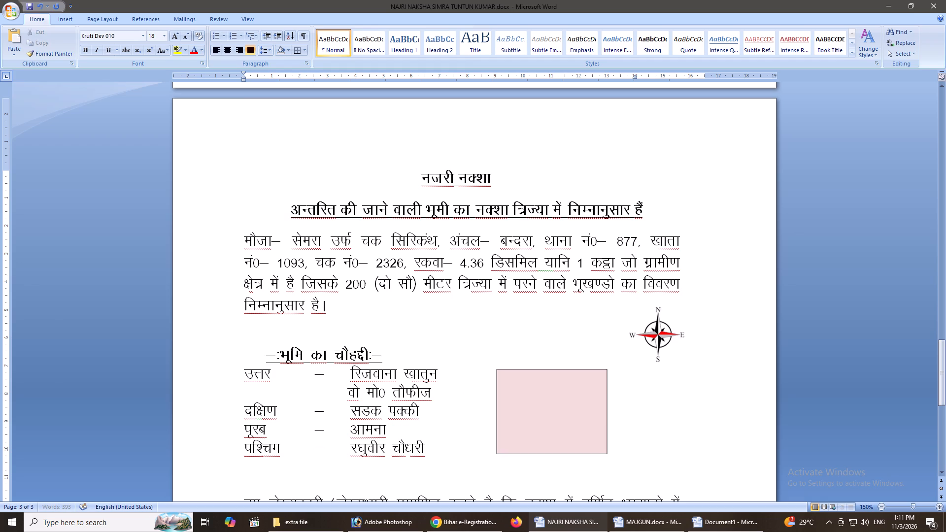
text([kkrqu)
Replace the पश्चिम boundary entry on the third page with the western neighbour's name.
drag(444, 451, 349, 448)
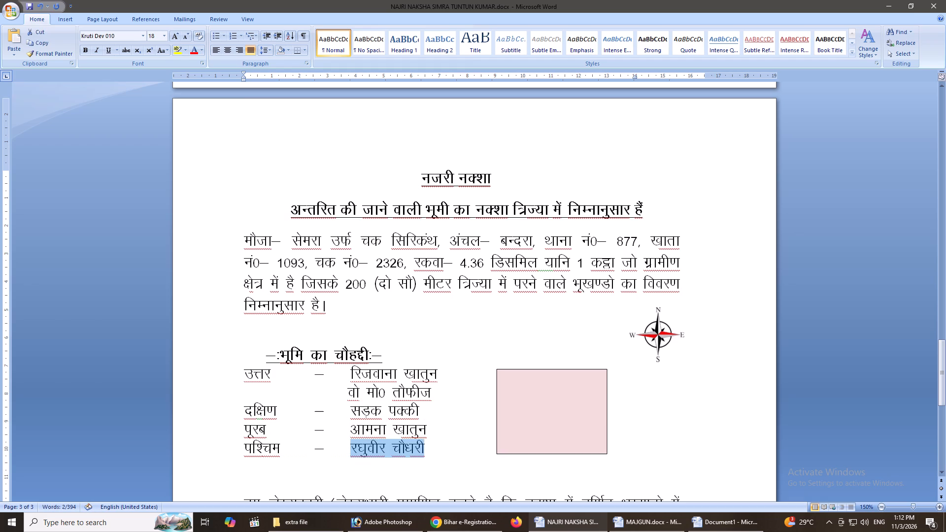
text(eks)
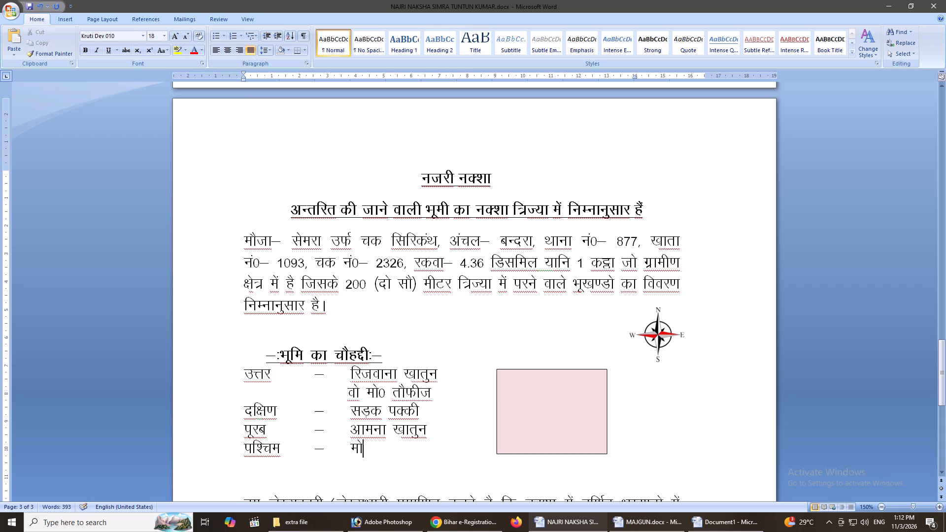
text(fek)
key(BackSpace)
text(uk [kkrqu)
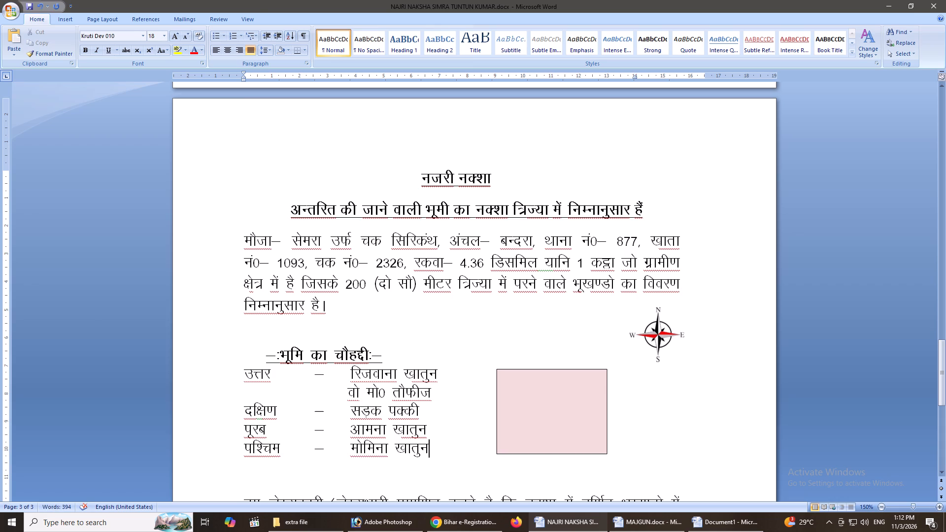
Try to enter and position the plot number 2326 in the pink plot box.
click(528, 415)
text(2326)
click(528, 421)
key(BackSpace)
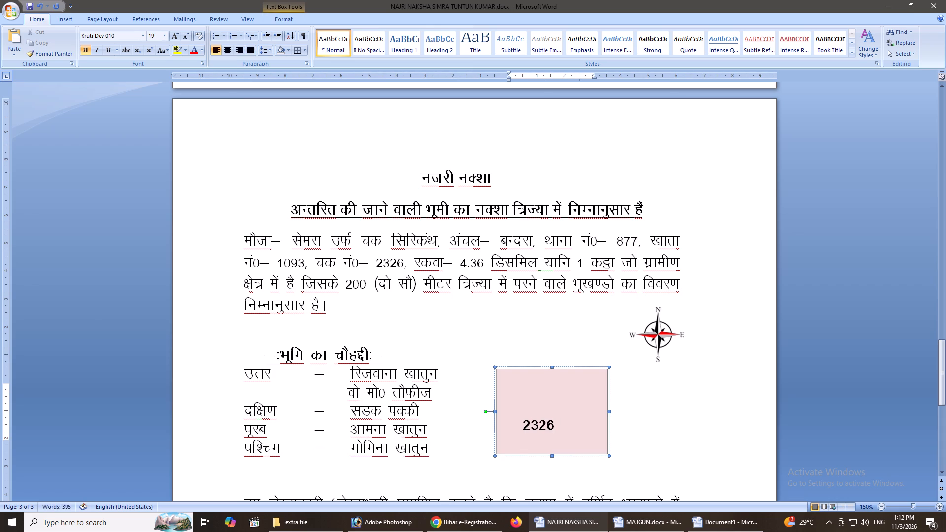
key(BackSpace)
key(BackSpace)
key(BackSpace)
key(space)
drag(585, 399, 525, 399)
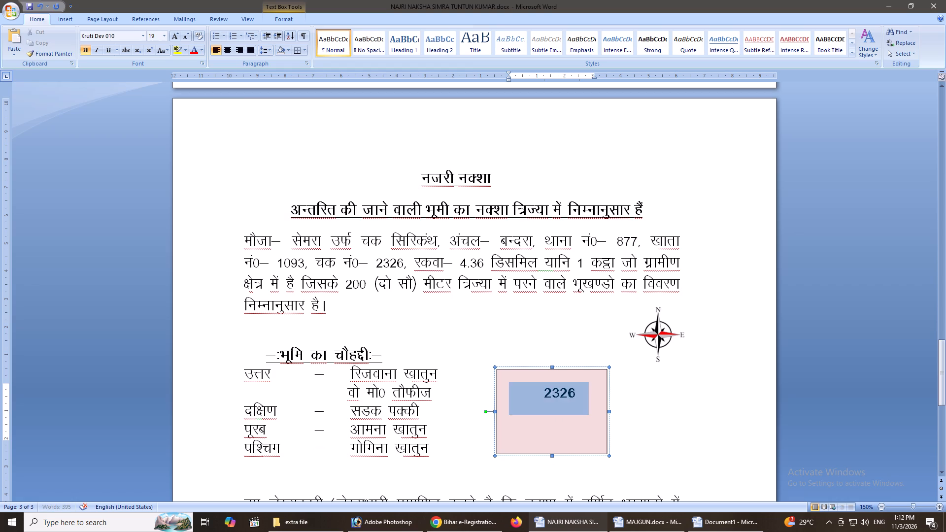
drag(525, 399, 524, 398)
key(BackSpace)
Reshape the pink plot box into a wider, shorter rectangle and move it down beside the boundary list.
drag(608, 455, 630, 409)
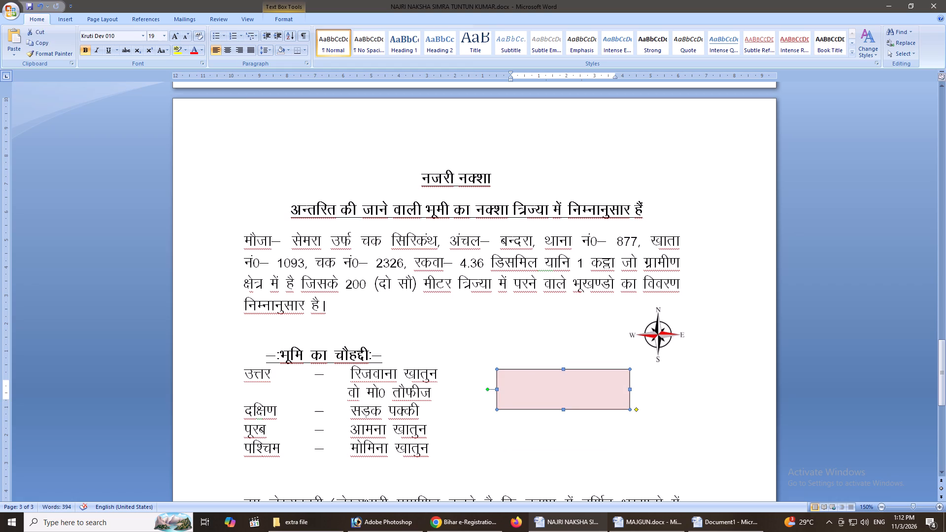
drag(599, 406, 597, 431)
click(654, 341)
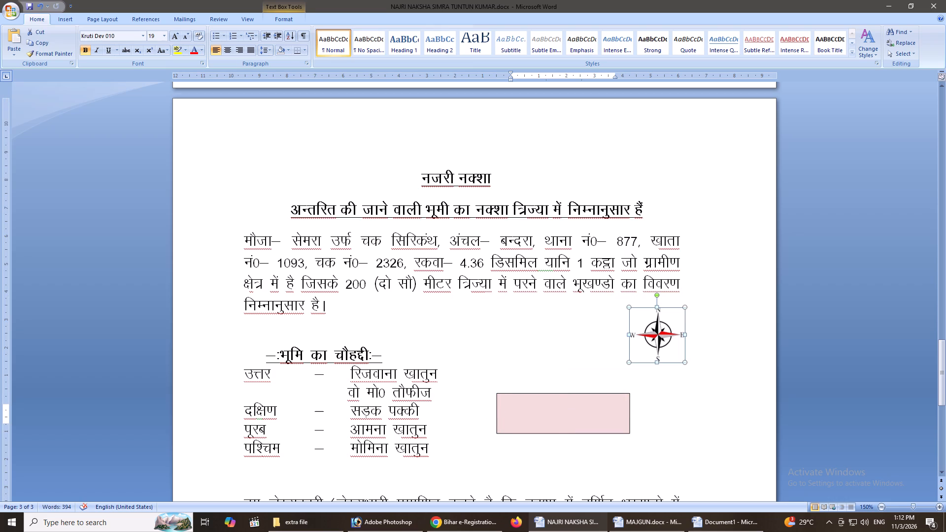
click(582, 420)
click(581, 434)
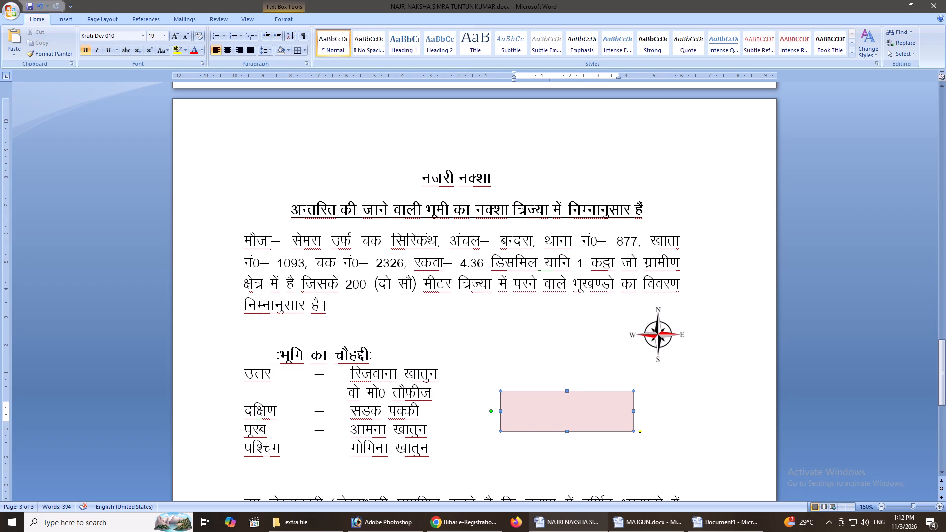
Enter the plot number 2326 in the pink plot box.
click(573, 420)
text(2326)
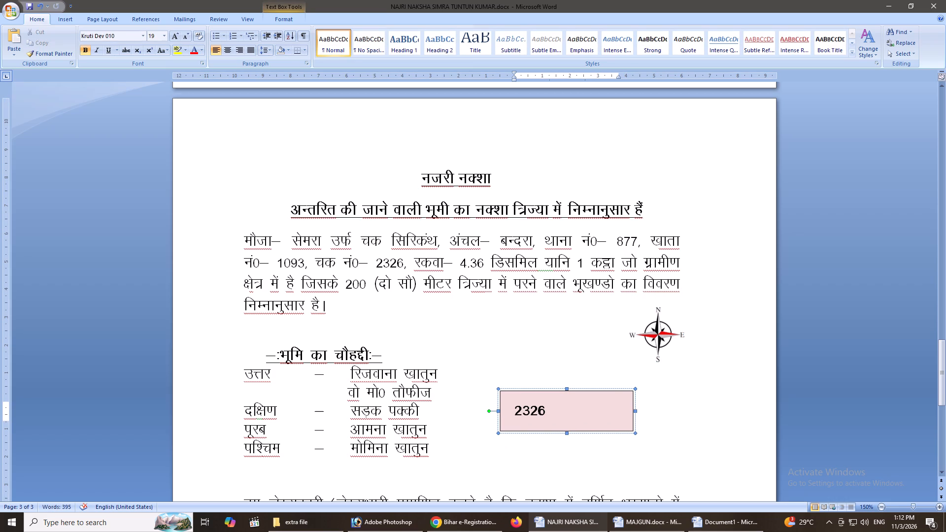
Widen the 2326 plot box on its east side and nudge it slightly toward the boundary list.
drag(635, 409, 663, 409)
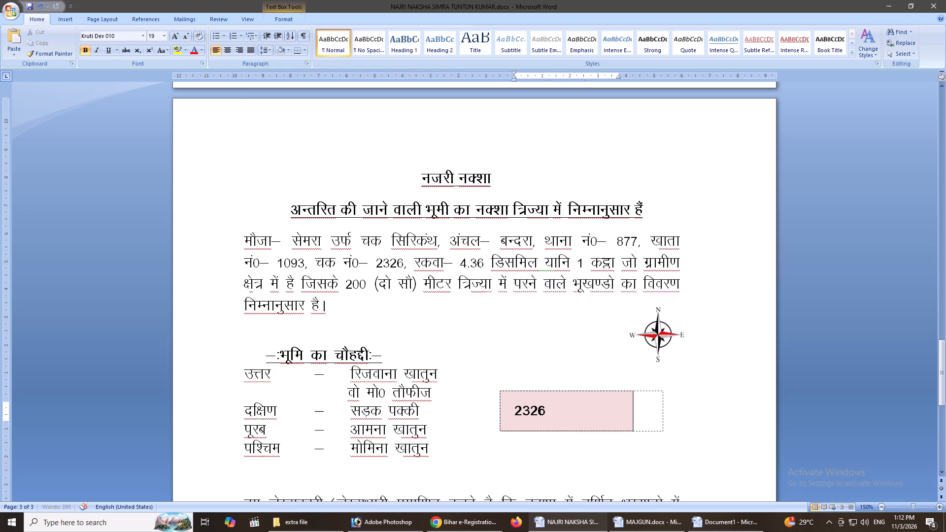
drag(663, 409, 664, 410)
key(Left)
key(Left)
key(Left)
key(Left)
Add spaces before 2326 to centre the number horizontally in the plot box.
click(509, 411)
click(516, 410)
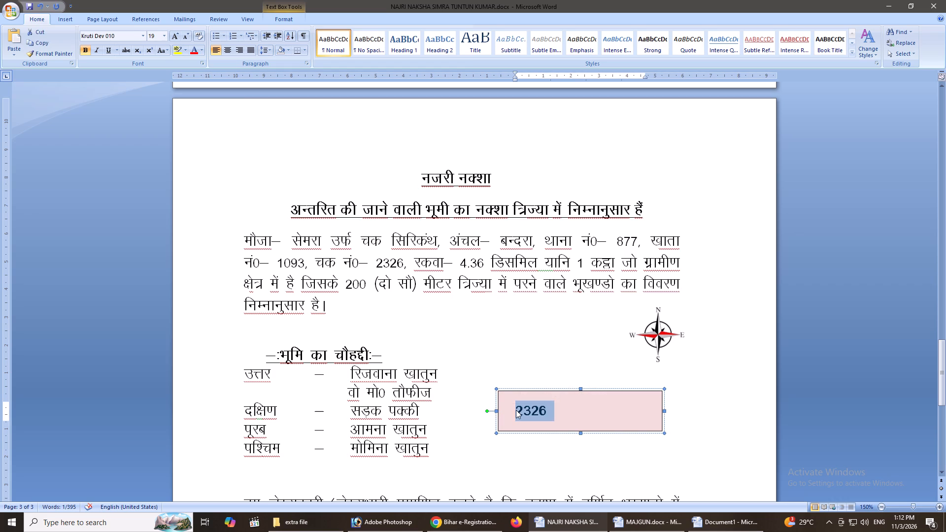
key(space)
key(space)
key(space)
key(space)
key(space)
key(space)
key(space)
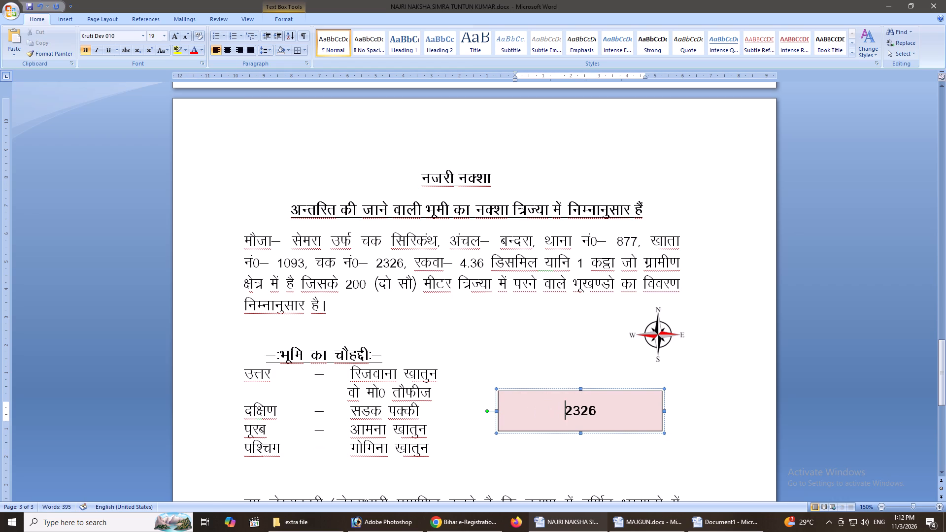
Nudge the 2326 plot box slightly down on the page.
click(601, 432)
key(Down)
key(Down)
key(Down)
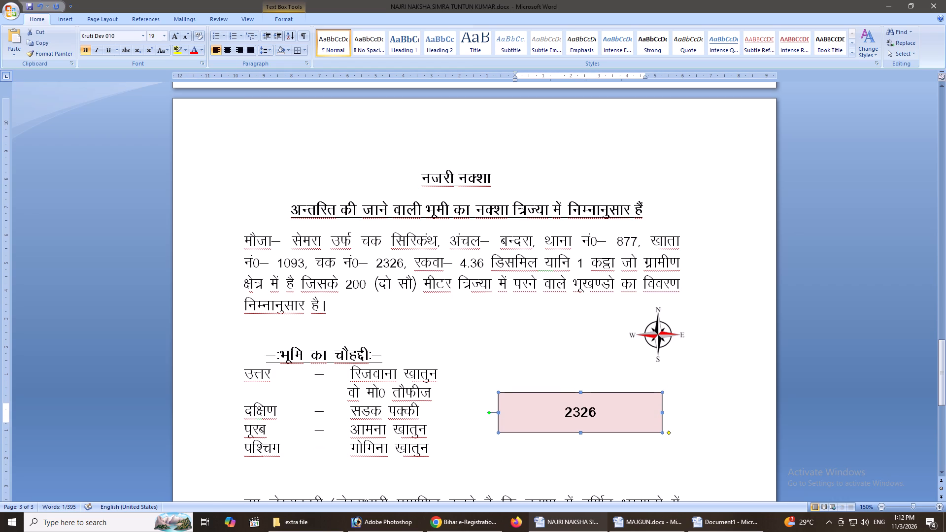
key(Up)
Nudge the compass rose above the plot box slightly up and to the left.
click(666, 345)
click(659, 341)
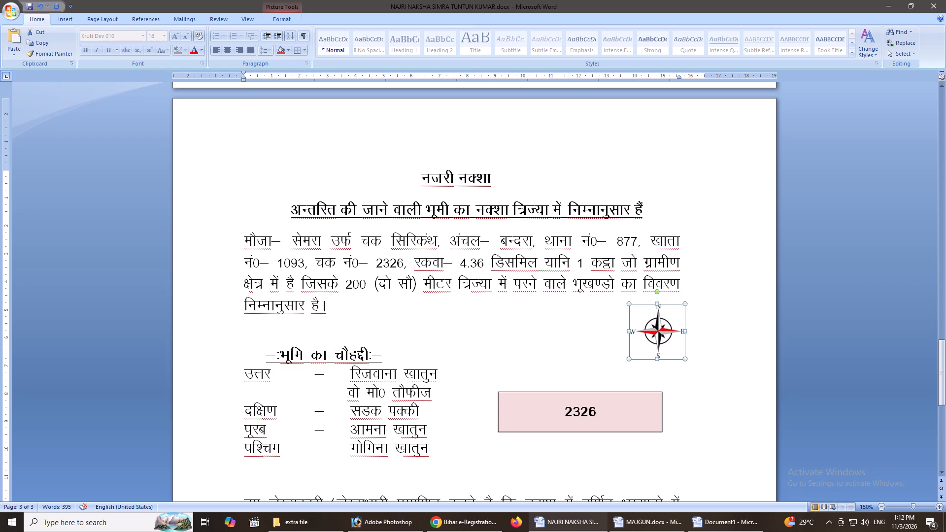
key(Left)
Move the 2326 plot box a little closer to the boundary list, fine-tuning its position in small nudges.
click(593, 378)
drag(547, 394, 539, 394)
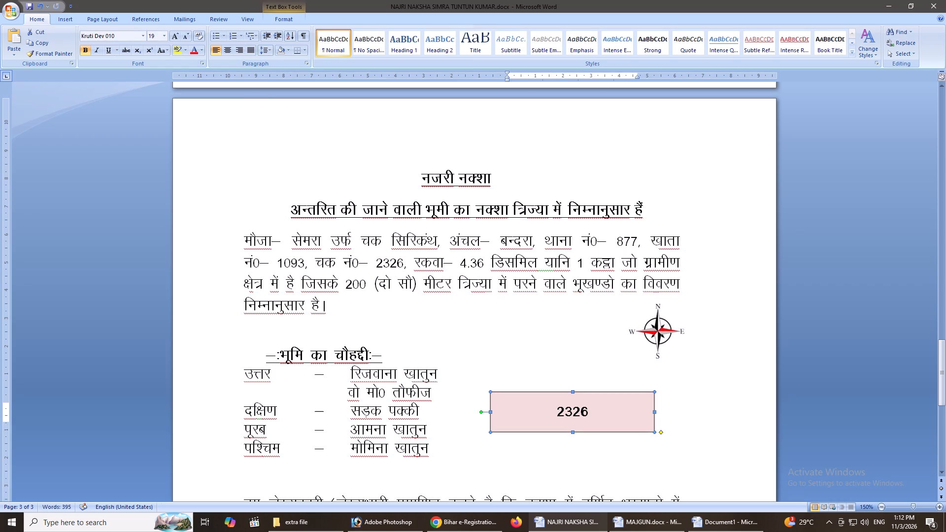
click(654, 413)
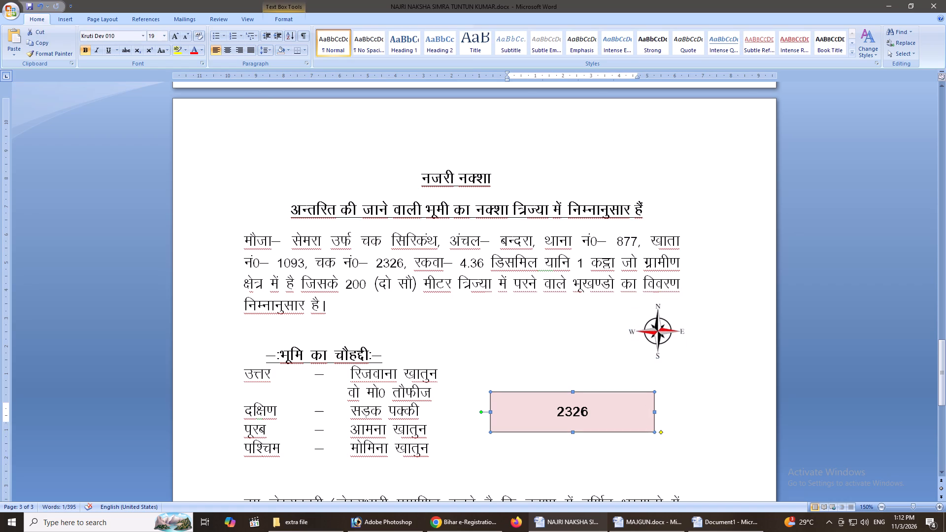
click(600, 430)
key(Left)
key(Left)
key(Left)
key(Left)
key(Left)
key(Left)
key(Left)
key(Left)
key(Left)
key(Left)
key(Up)
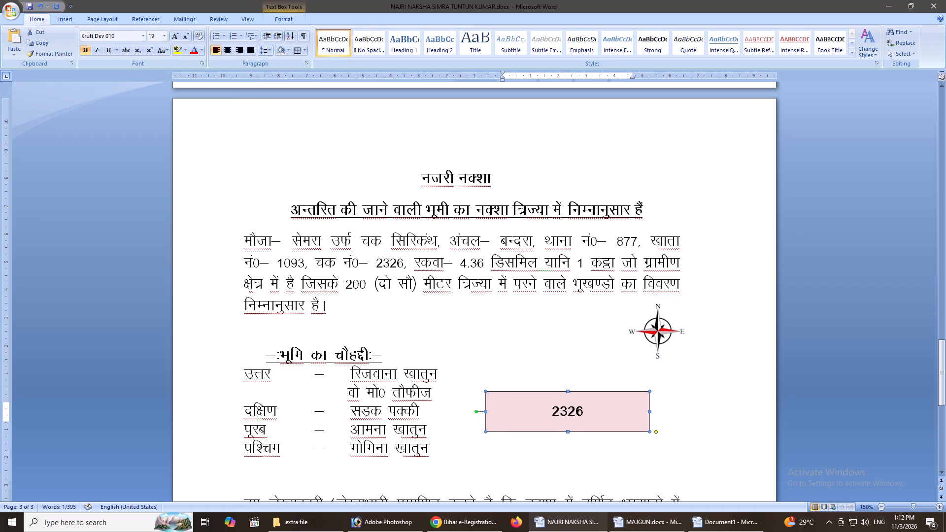
key(Down)
key(Right)
Enlarge the compass rose slightly and shift it a little to the left above the plot box.
click(637, 335)
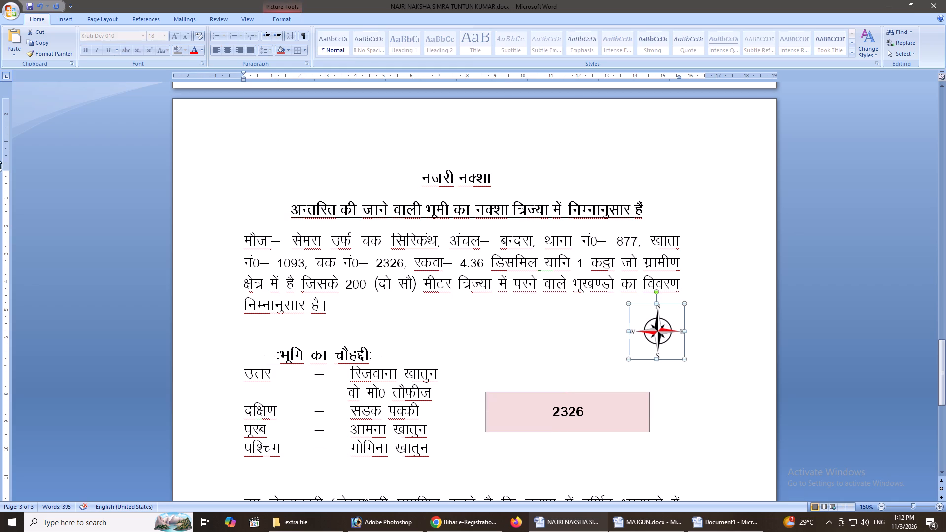
drag(682, 360, 688, 371)
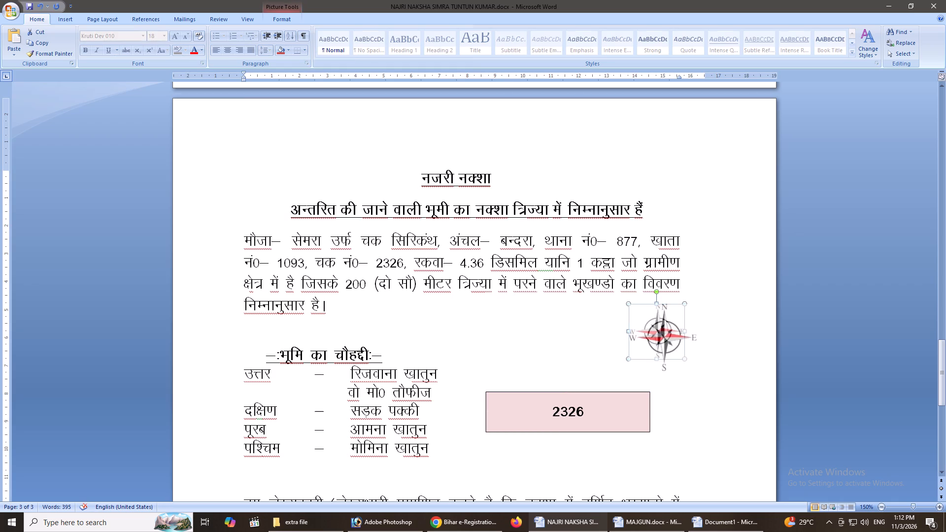
drag(688, 371, 688, 371)
drag(671, 348, 662, 349)
click(581, 353)
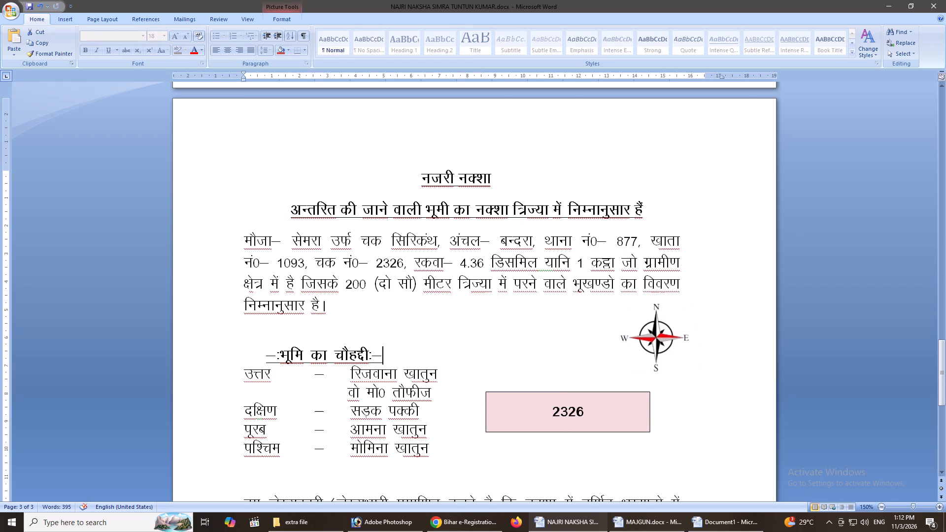
Draw a text box about 3.39 cm wide and 0.65 cm high just above the 2326 plot box, without an outline.
click(68, 19)
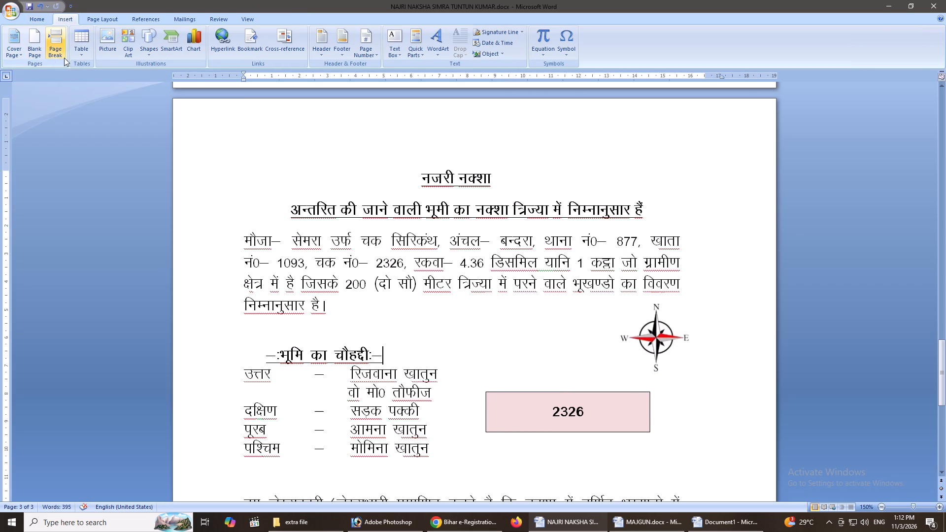
click(154, 56)
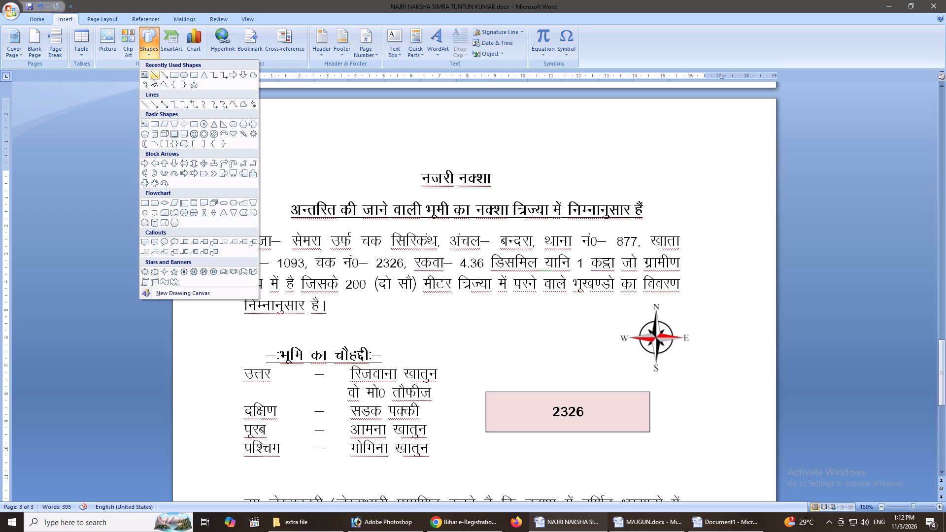
click(145, 77)
drag(502, 370, 601, 387)
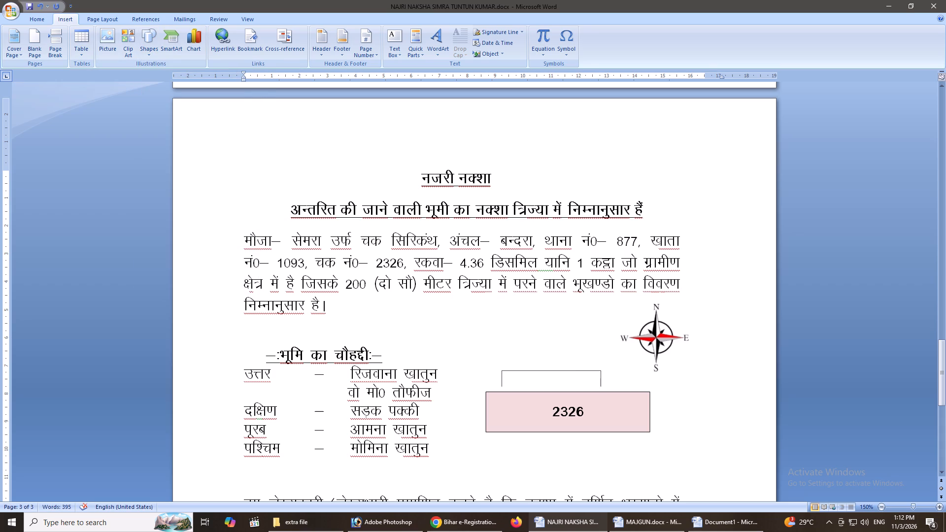
drag(601, 387, 596, 389)
click(309, 40)
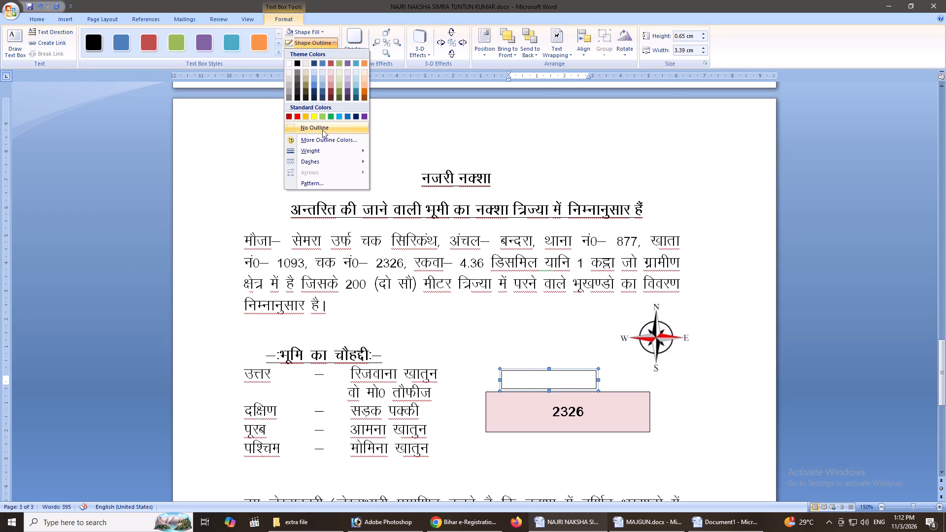
click(322, 129)
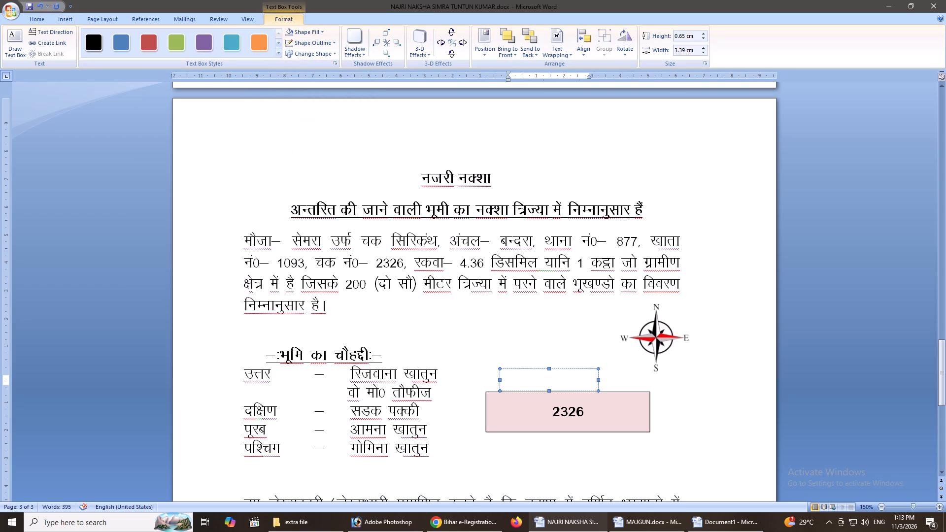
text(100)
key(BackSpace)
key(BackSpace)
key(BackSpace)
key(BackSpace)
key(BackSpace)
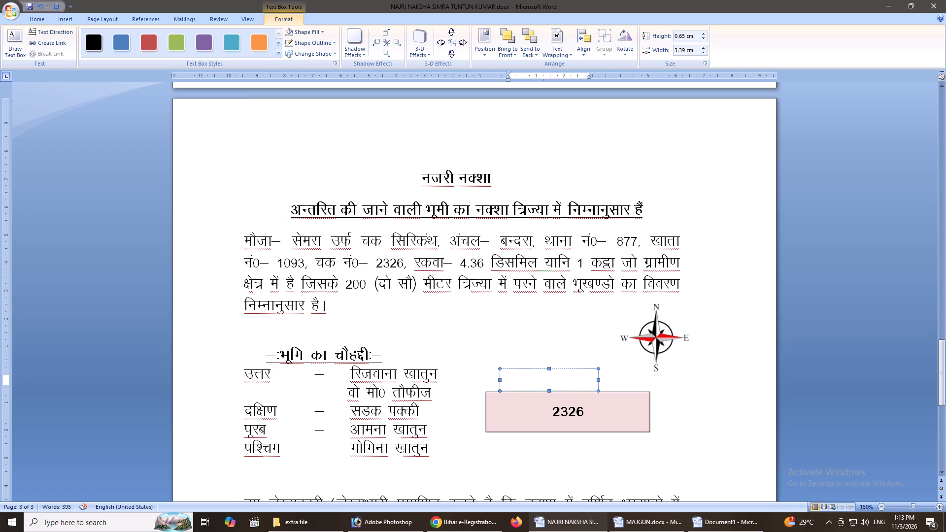
Enter "100 फीट" in the new text box, taking over the Kruti Dev 010 font from the boundary list text.
drag(344, 376, 359, 376)
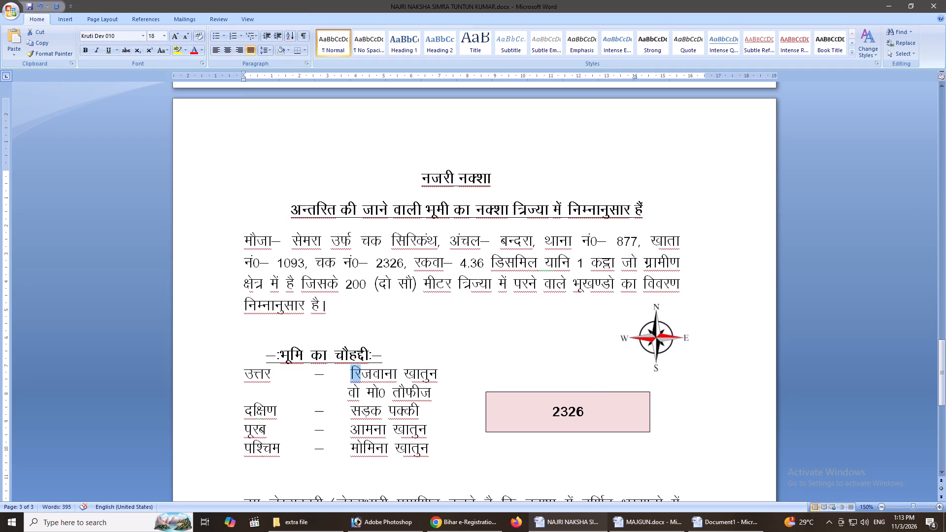
key(ctrl+c)
click(520, 376)
key(ctrl+v)
key(BackSpace)
key(BackSpace)
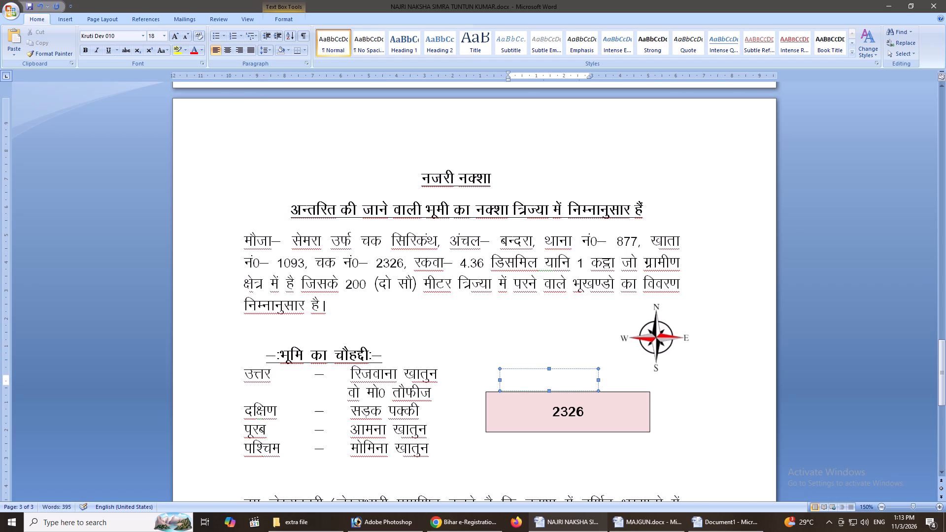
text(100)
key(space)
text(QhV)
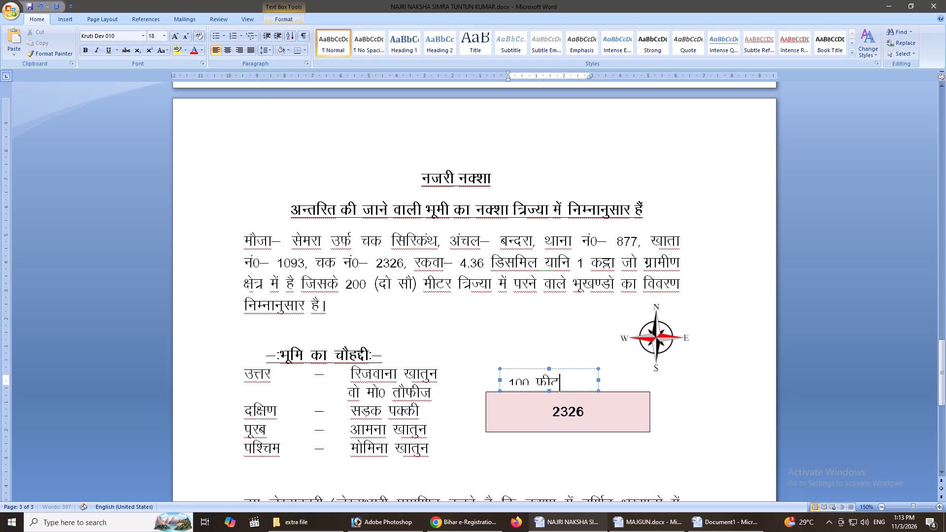
Resize the 100 फीट text box to 2.58 cm wide and 0.97 cm high and centre it above the plot box.
drag(597, 391, 575, 390)
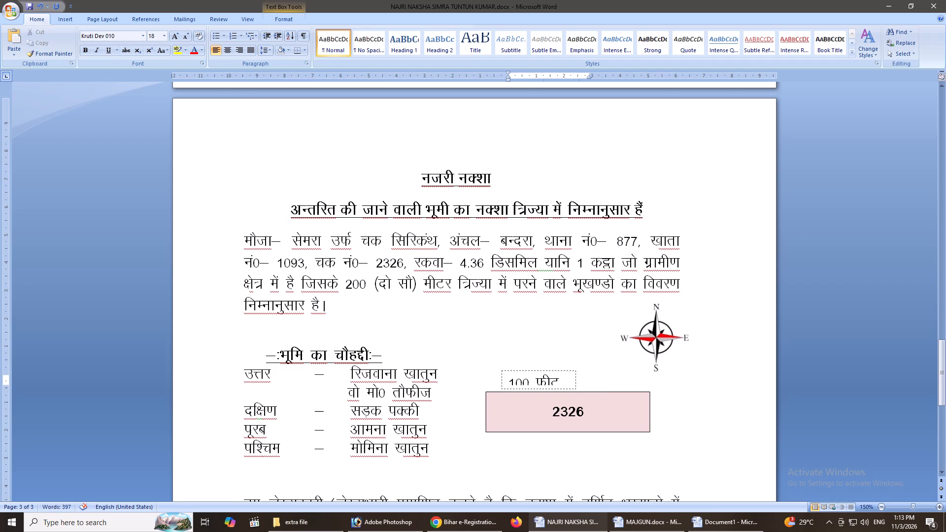
drag(575, 390, 574, 393)
drag(565, 372, 600, 361)
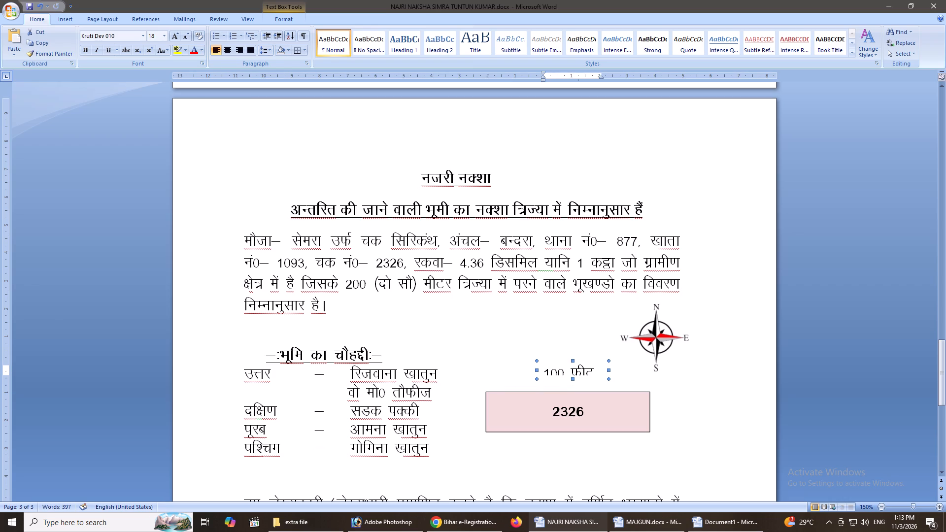
drag(572, 379, 571, 388)
Make the 100 फीट label bold and reduce its font size to 15.
drag(546, 372, 585, 375)
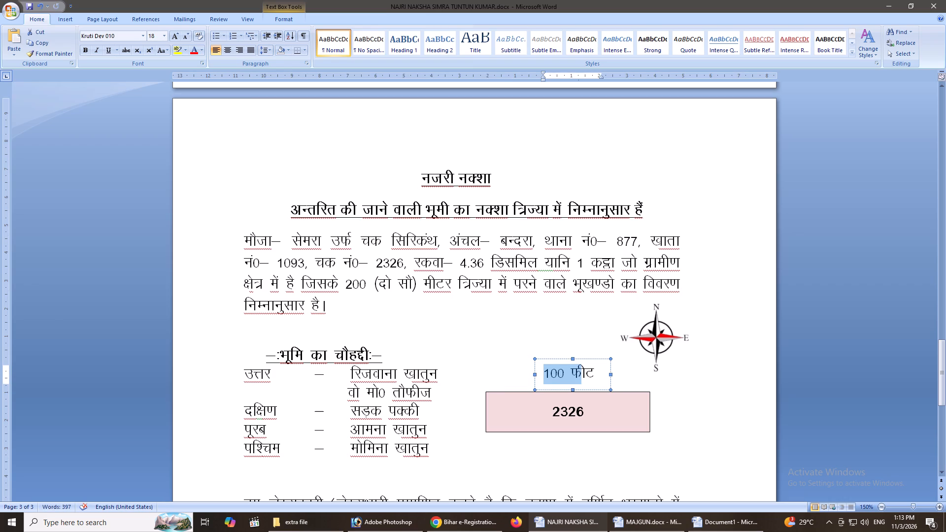
drag(585, 375, 588, 375)
key(ctrl+bracketleft)
key(ctrl+bracketleft)
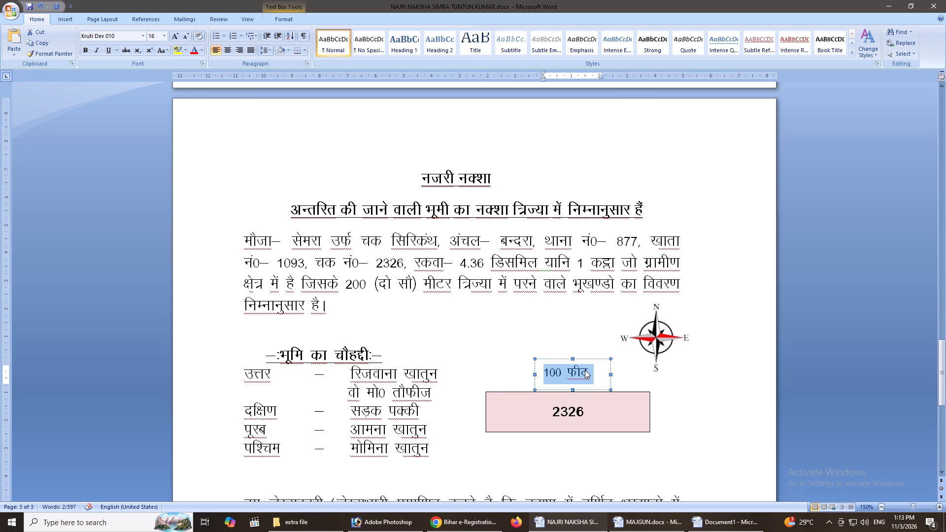
key(ctrl+b)
key(ctrl+bracketleft)
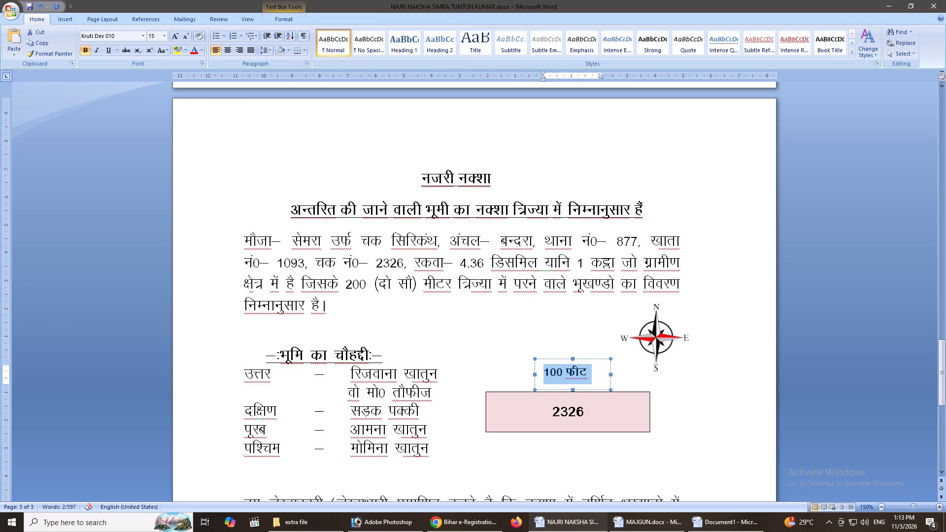
Nudge the 100 फीट label slightly right and down until its text sits close to the plot box's upper edge.
click(590, 388)
key(Right)
key(Right)
key(Right)
key(Right)
key(Right)
key(Right)
key(Right)
key(Down)
key(Down)
key(Down)
key(Down)
key(Down)
key(Down)
key(Down)
key(Down)
key(Down)
key(Down)
key(Down)
key(Down)
key(Down)
key(Down)
key(Down)
key(Down)
key(Down)
key(Down)
key(Down)
key(Down)
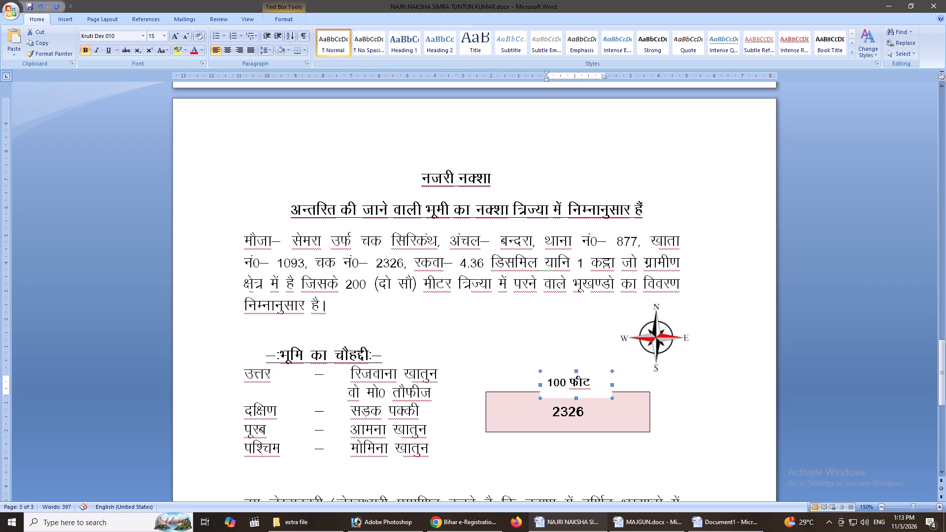
Remove the fill of the 100 फीट text box and keep it without an outline.
click(297, 17)
click(335, 40)
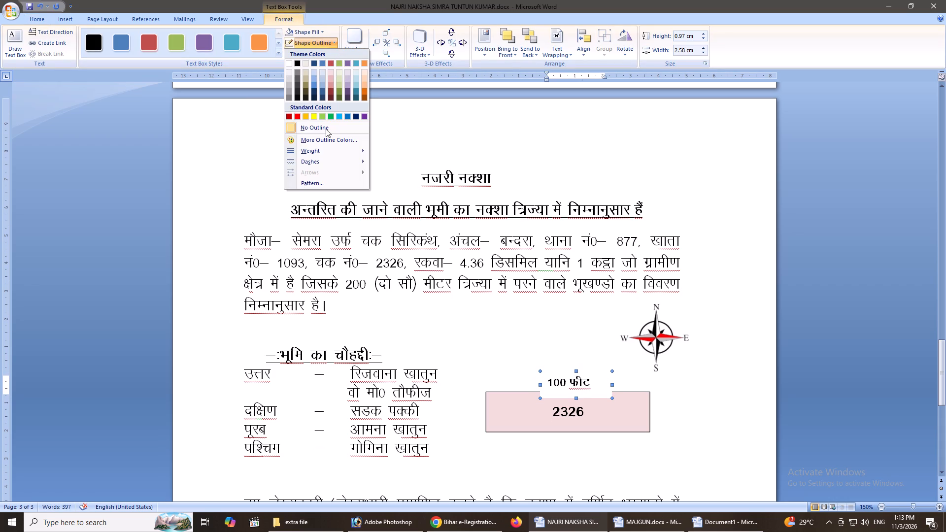
click(325, 132)
click(305, 42)
click(298, 126)
click(304, 29)
click(303, 113)
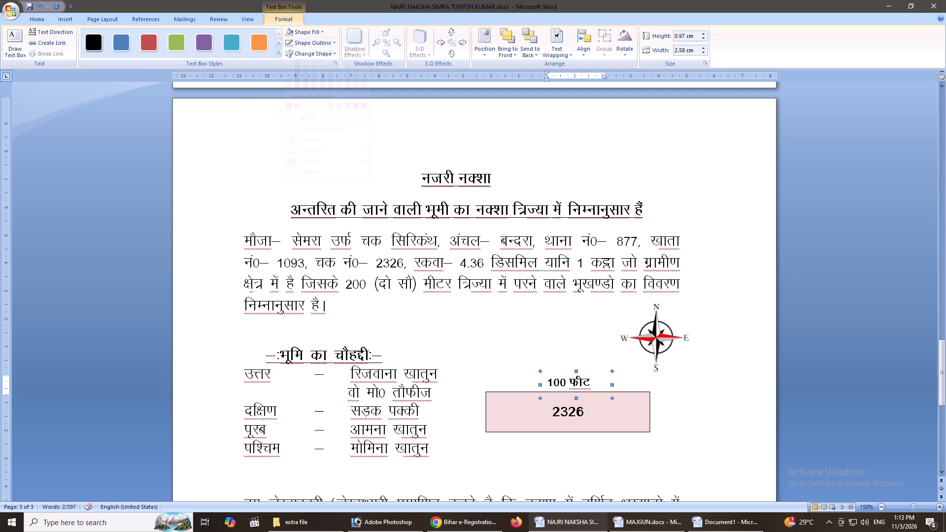
Nudge the 100 फीट label slightly up and left above the plot box.
key(Up)
key(Down)
key(Up)
key(Up)
key(Left)
key(Up)
key(Up)
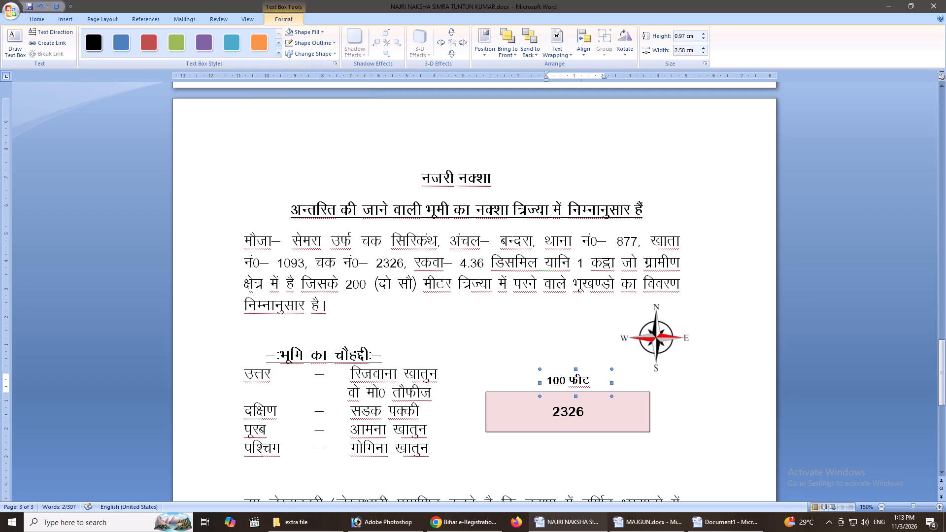
Duplicate the 100 फीट label and place the copy at the plot box's lower edge.
click(589, 396)
key(ctrl+d)
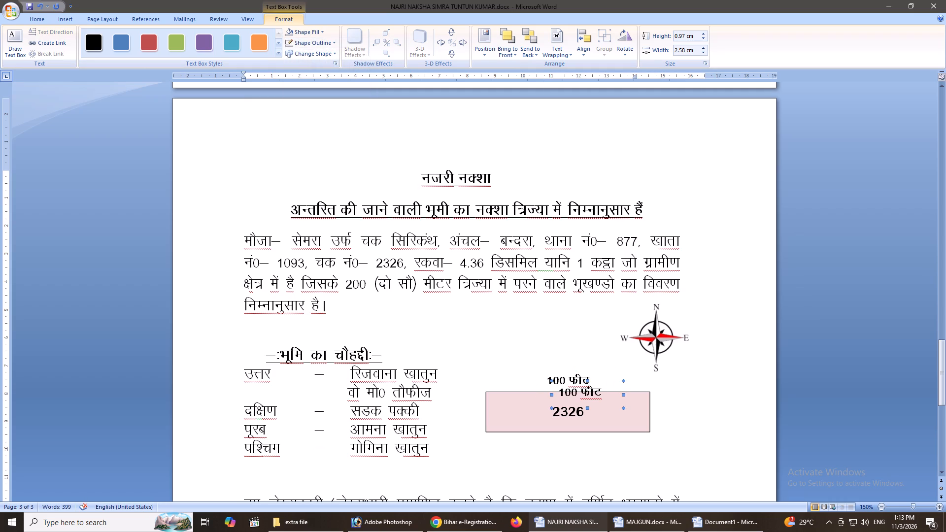
click(596, 401)
click(605, 386)
drag(606, 380, 597, 424)
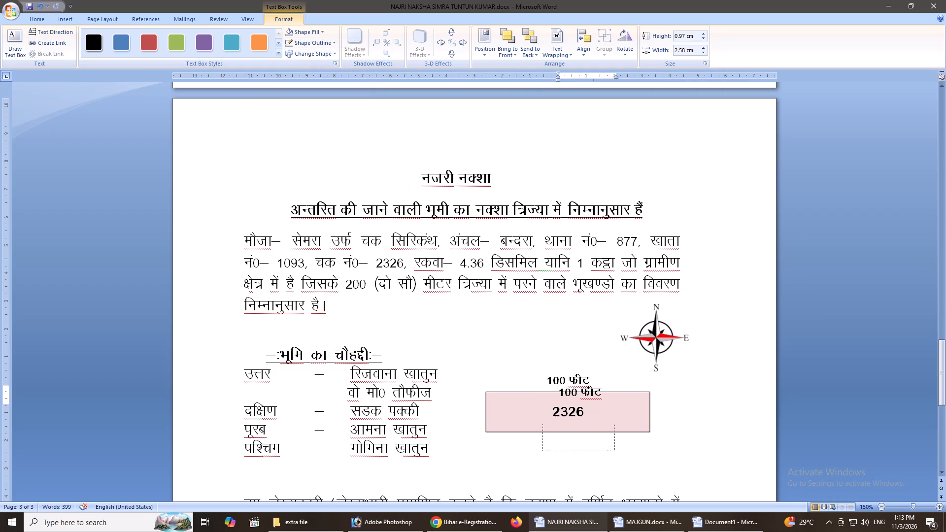
Nudge the copied 100 फीट label left and down so it sits centred below the plot box.
key(Down)
key(Left)
key(Left)
key(Left)
key(Left)
key(Down)
key(Down)
key(Down)
key(Down)
key(Down)
key(Down)
key(Down)
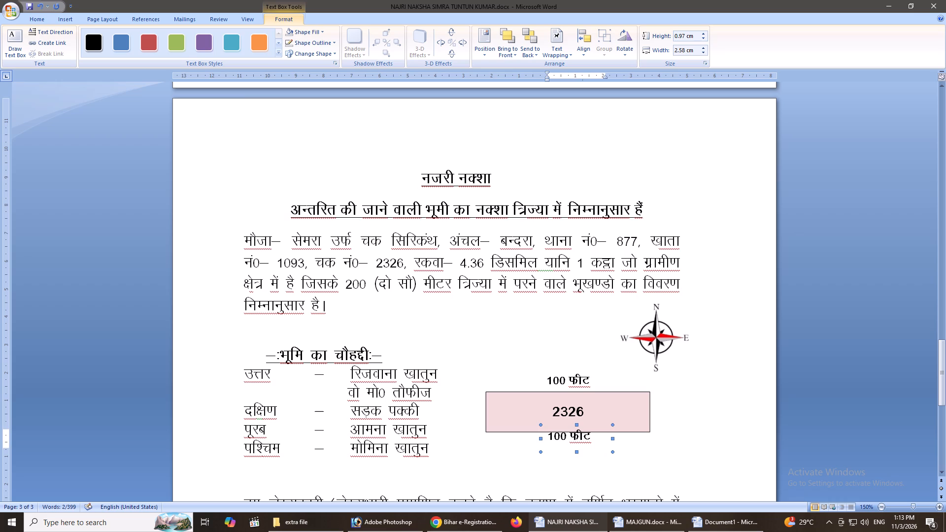
key(Left)
key(Down)
key(Down)
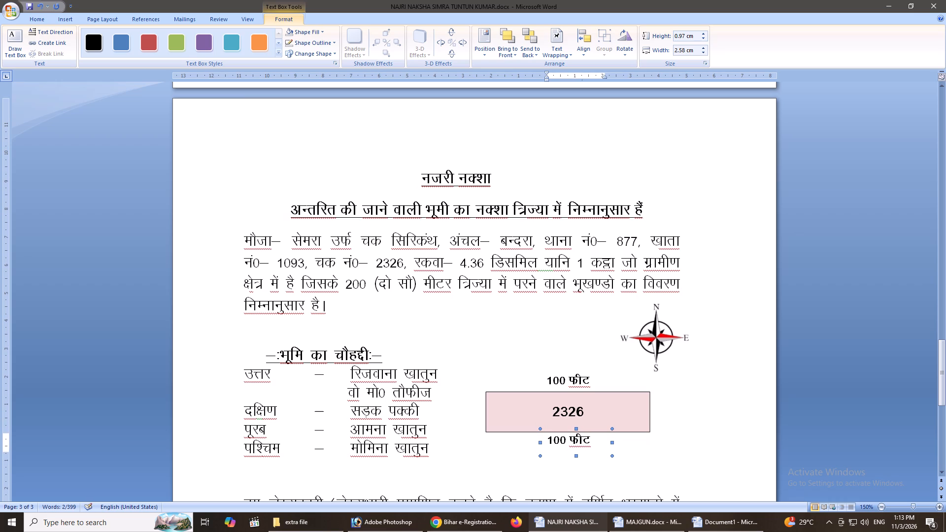
key(Down)
key(Down)
key(Down)
Nudge the upper 100 फीट label slightly up and to the right.
click(573, 383)
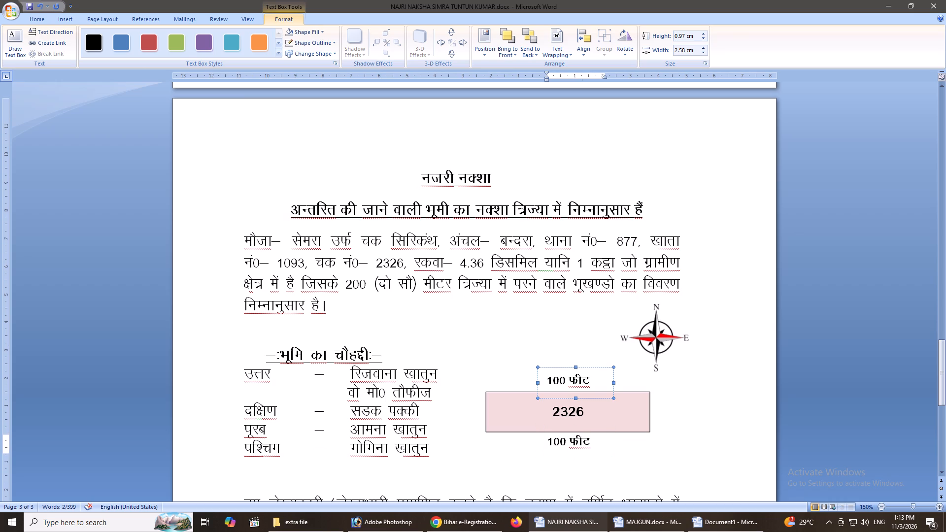
click(580, 396)
key(Up)
key(Up)
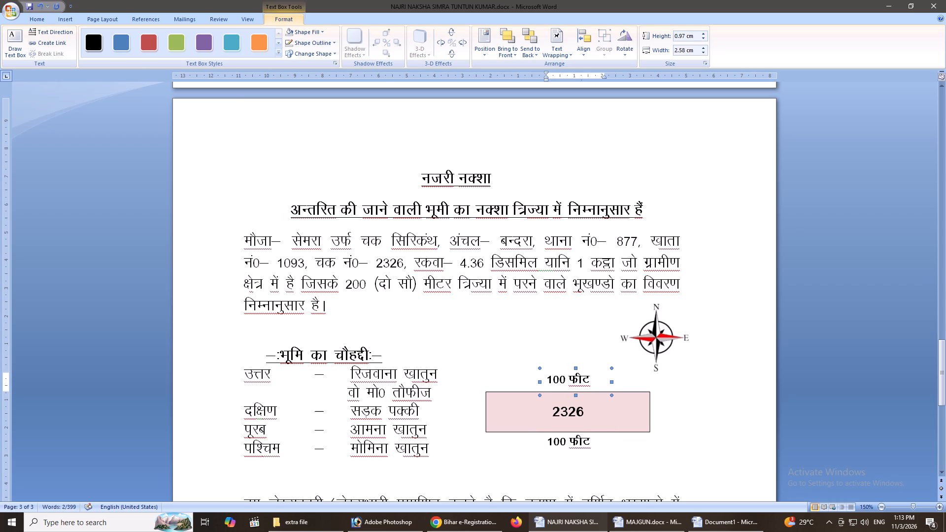
key(Right)
Nudge the lower 100 फीट label slightly left and down.
click(580, 451)
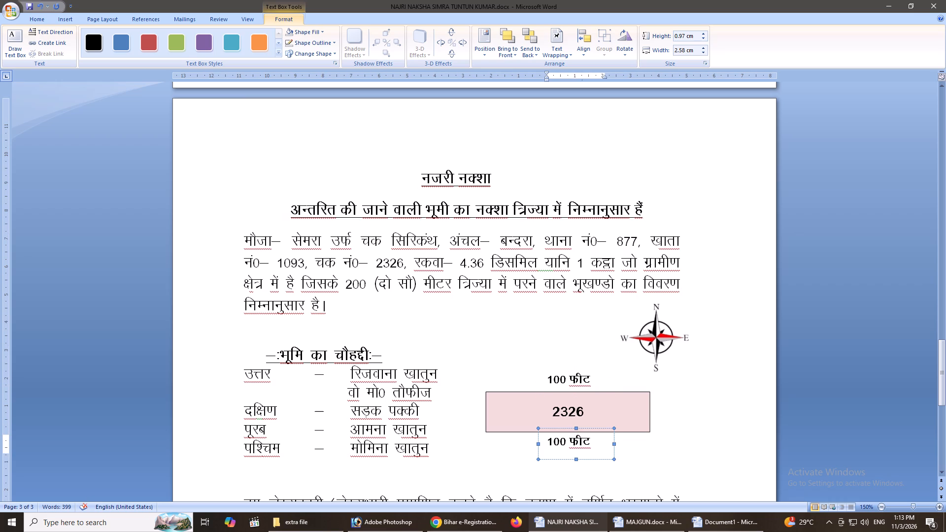
click(586, 459)
key(Left)
key(Down)
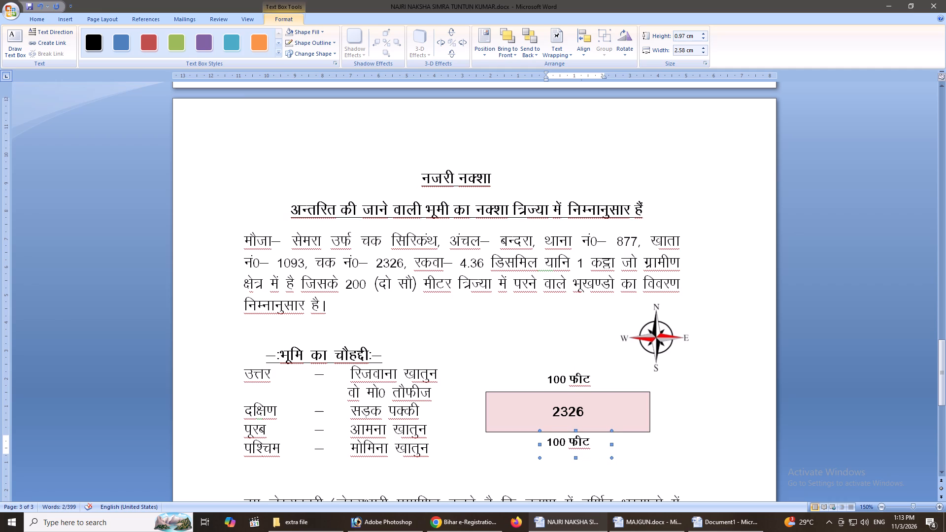
Duplicate the lower 100 फीट label, place the copy at the plot box's right edge and change it to "19 फीट".
click(584, 448)
click(587, 459)
key(ctrl+d)
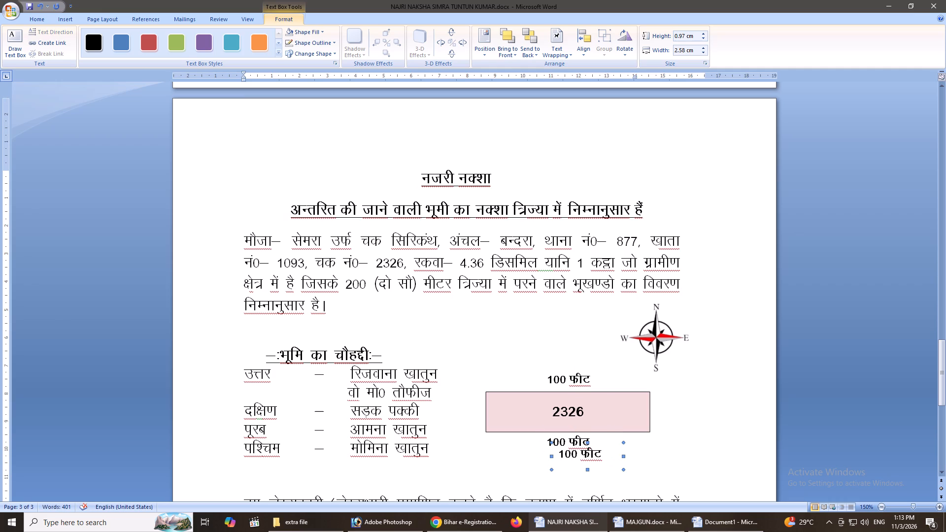
drag(599, 469, 674, 424)
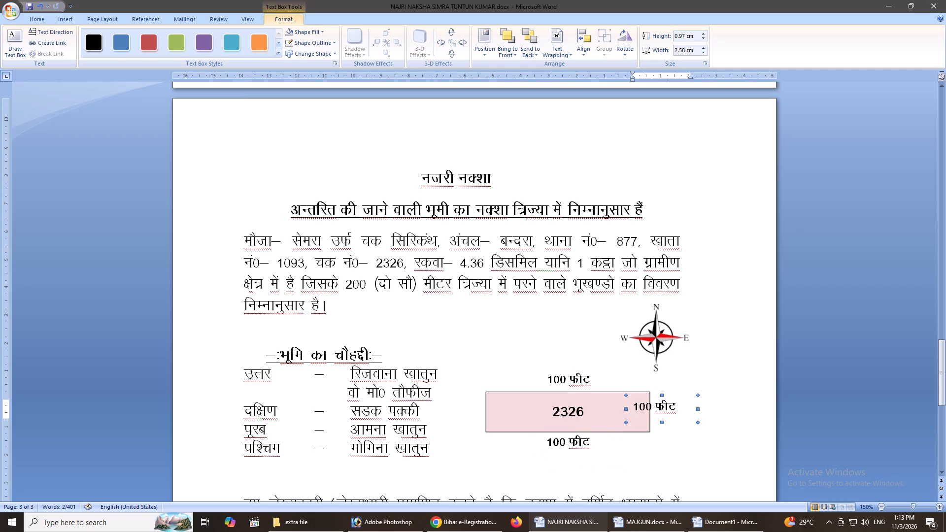
drag(649, 410, 622, 409)
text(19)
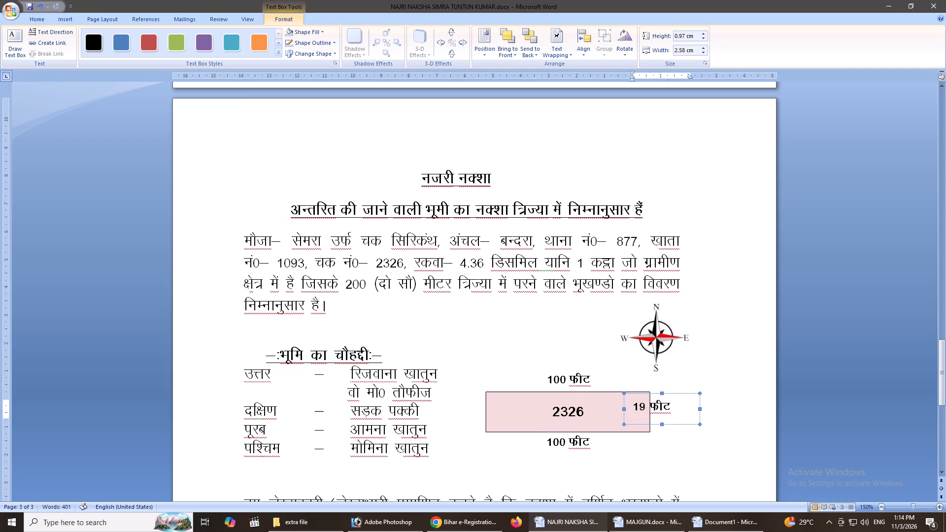
Turn the 19 फीट label's text vertical and heighten its box to 1.91 cm so the text fits on one line.
click(681, 425)
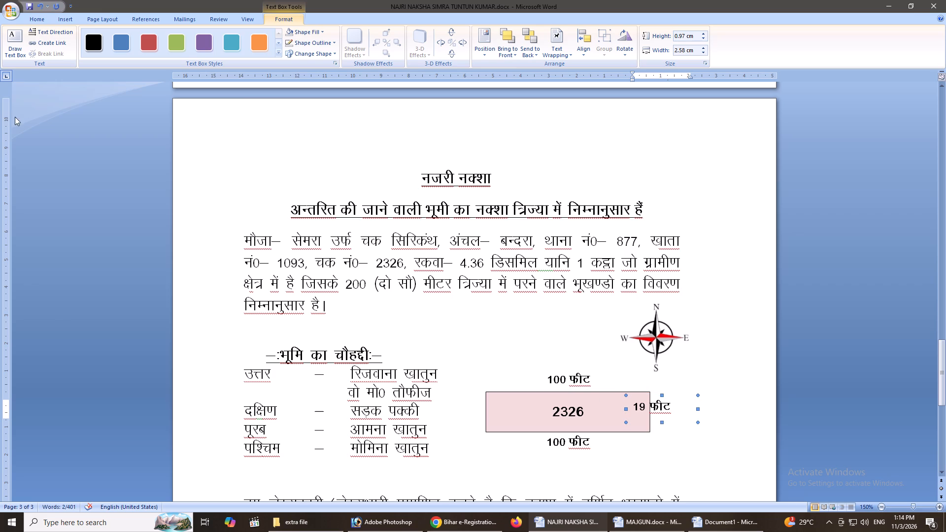
click(44, 36)
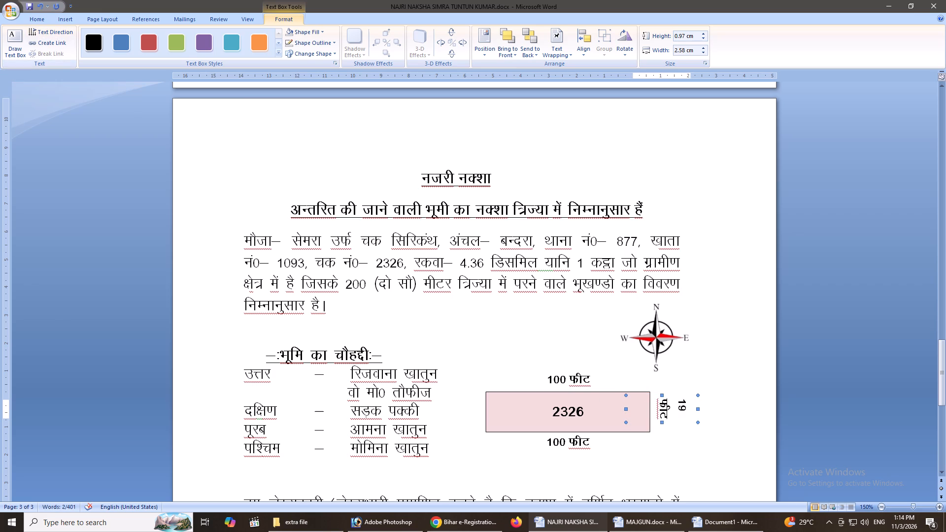
drag(663, 423, 663, 448)
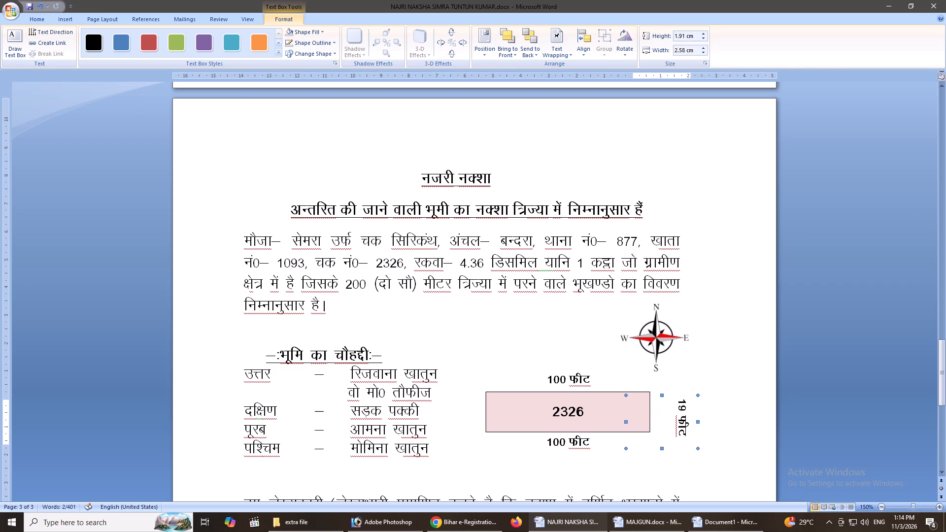
Narrow the right-hand 19 फीट label's text box to about 0.99 cm wide by pulling in its left edge.
click(698, 420)
click(691, 419)
click(694, 419)
click(679, 426)
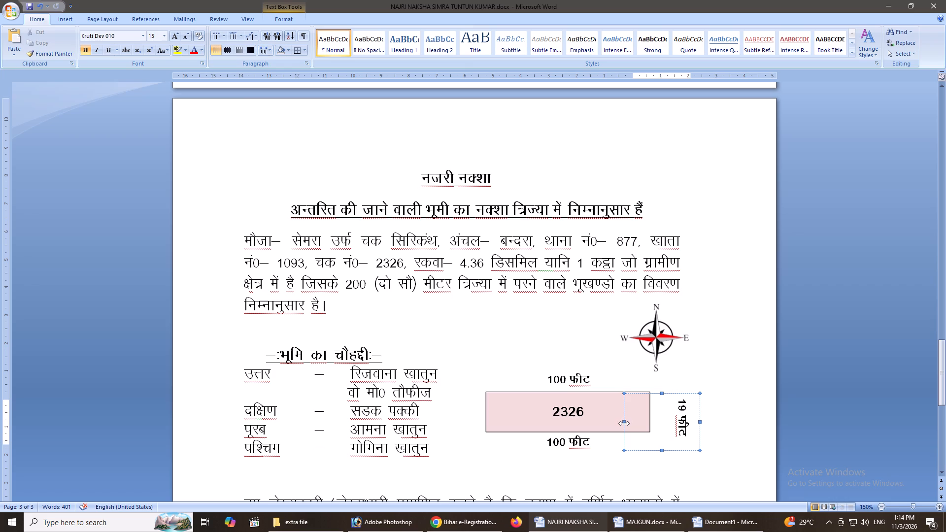
drag(624, 423, 670, 428)
Nudge the 19 फीट label left and up so it sits right beside the plot box's right edge, vertically centred.
key(Up)
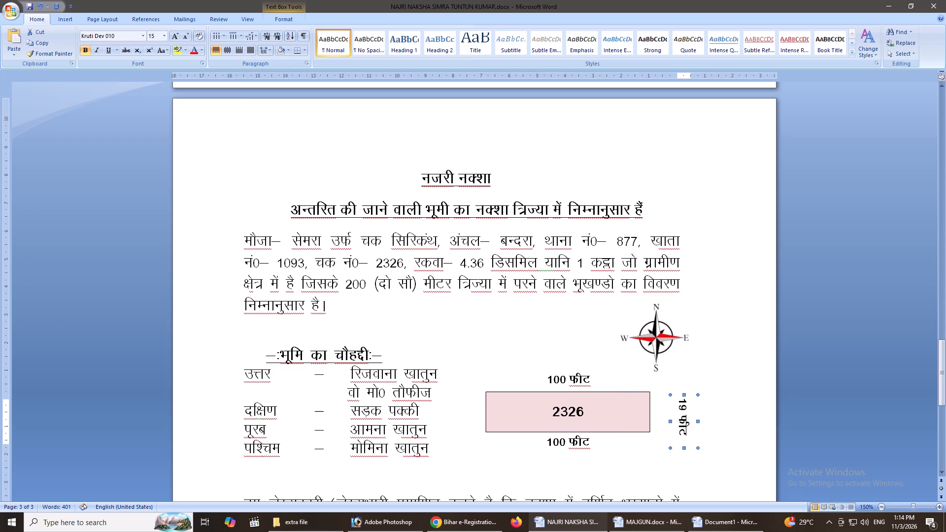
key(Left)
key(Left)
key(Left)
key(Left)
key(Left)
key(Left)
key(Left)
key(Left)
key(Left)
key(Left)
key(Left)
key(Left)
key(Left)
key(Left)
key(Left)
key(Left)
key(Left)
key(Left)
key(Left)
key(Left)
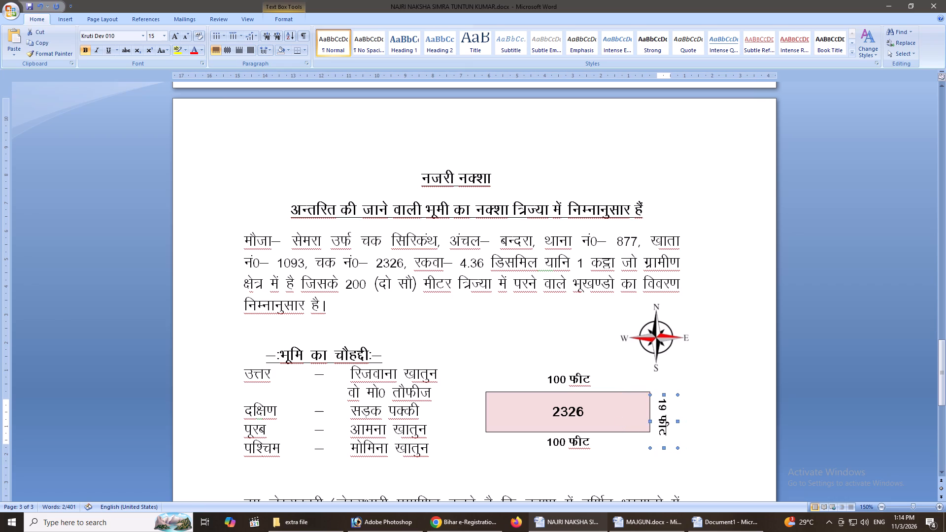
key(Up)
key(Up)
key(Up)
key(Up)
key(Up)
key(Up)
key(Up)
key(Up)
key(Right)
key(Right)
key(Up)
key(Up)
key(Up)
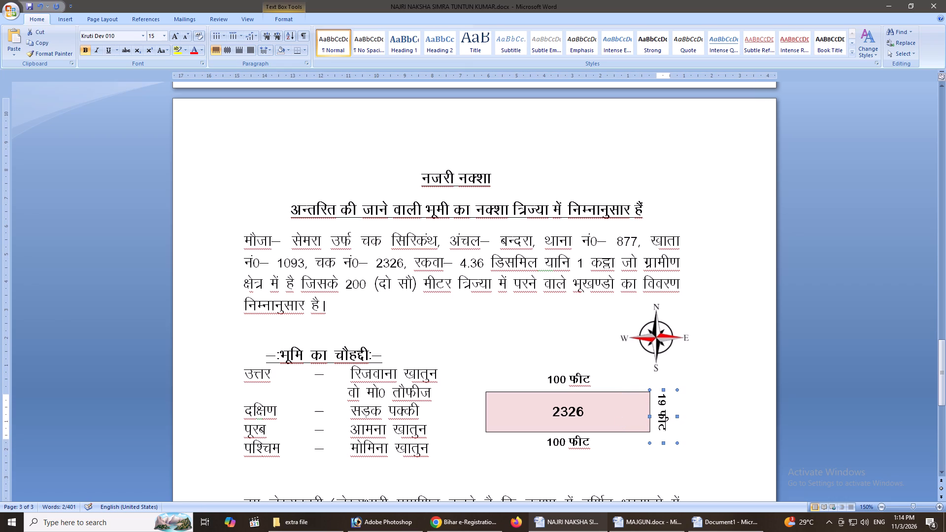
key(Up)
key(Right)
key(Up)
key(Up)
key(Up)
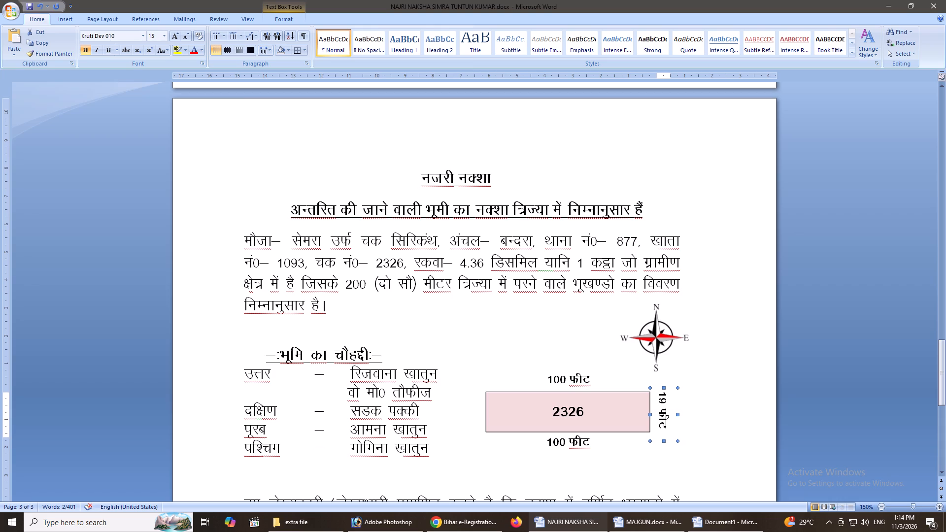
Duplicate the 19 फीट label and place the copy just outside the plot box's left edge.
click(665, 429)
click(667, 443)
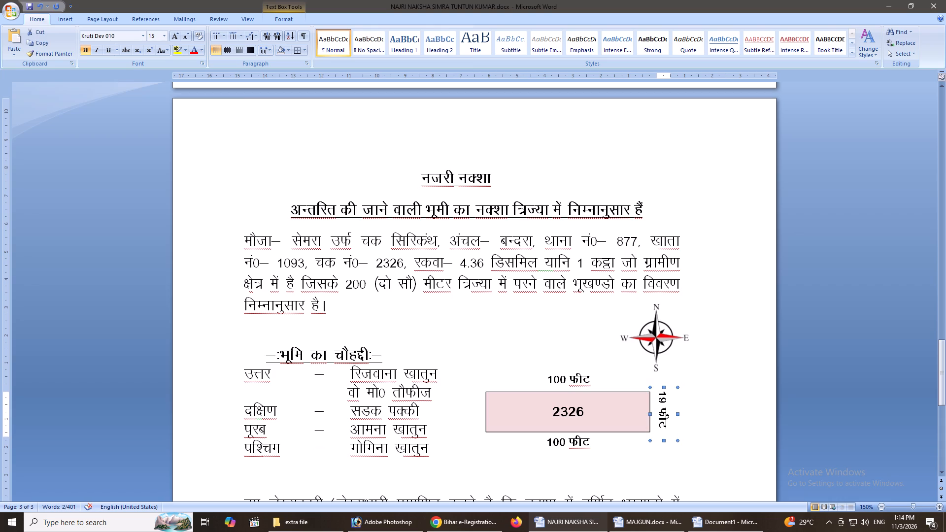
key(ctrl+d)
drag(667, 452, 473, 438)
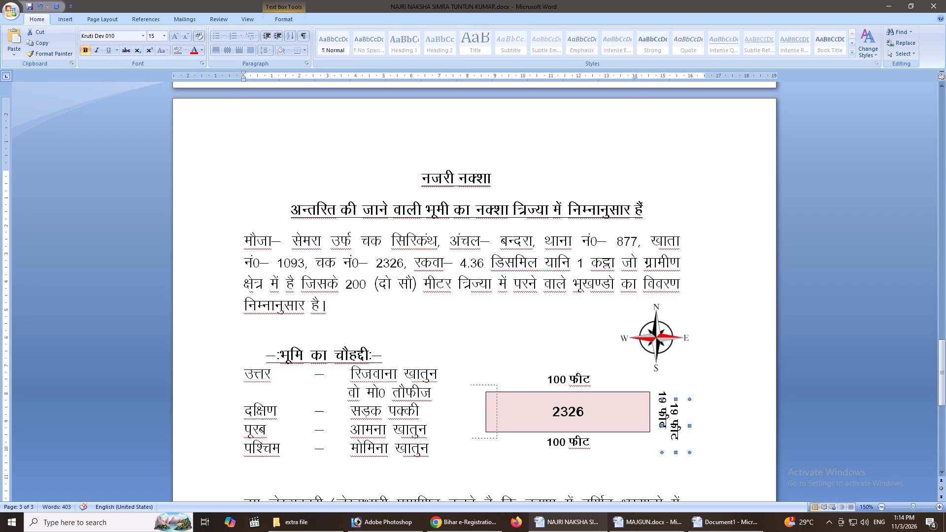
drag(473, 438, 466, 436)
Flip the left 19 फीट label's vertical text direction so it reads from bottom to top.
drag(475, 429, 473, 370)
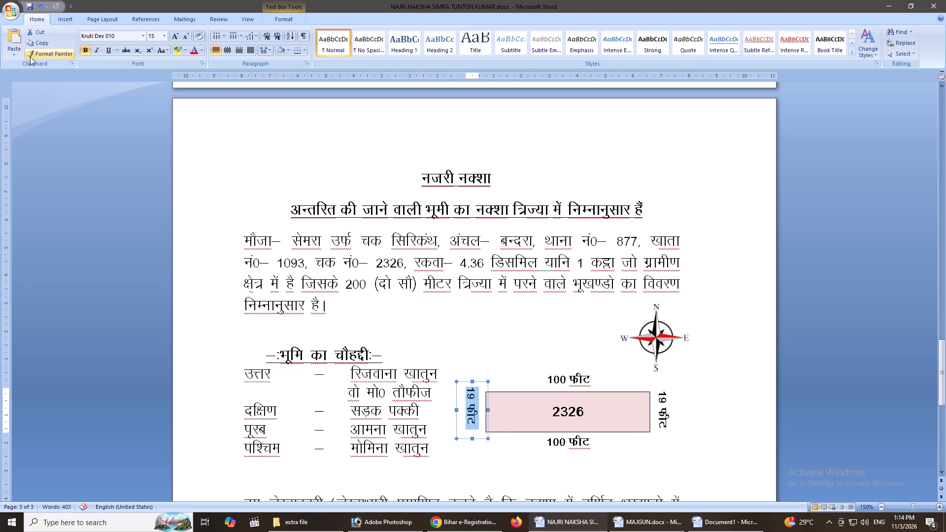
click(290, 15)
click(12, 32)
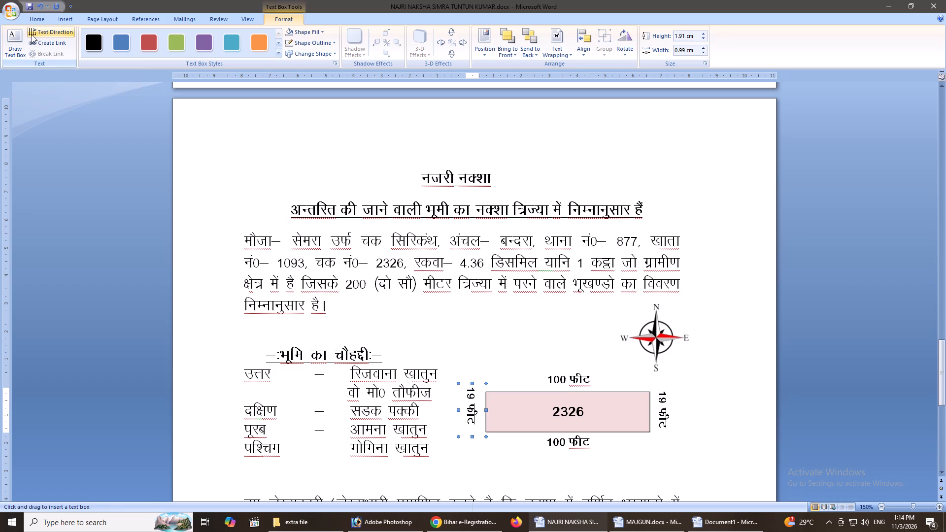
click(36, 33)
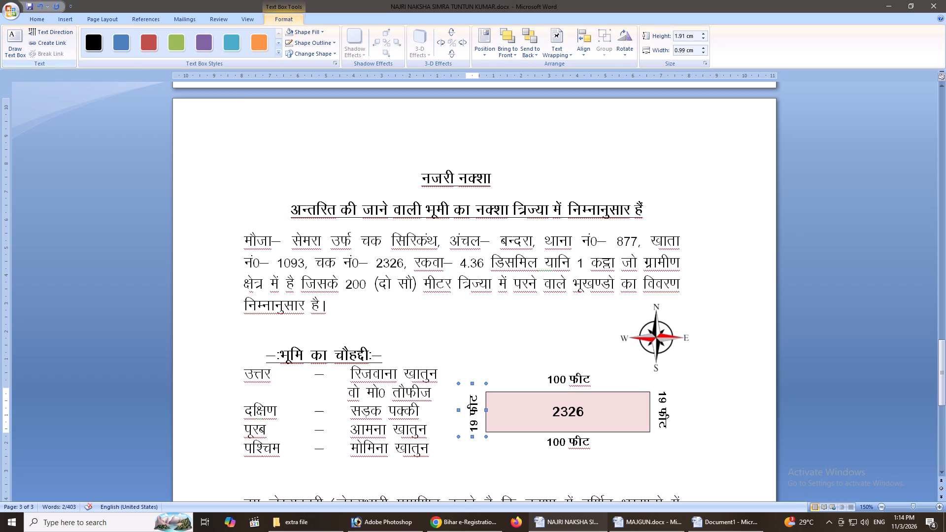
Nudge the left 19 फीट label slightly left and up to centre it beside the plot box.
key(Left)
click(473, 437)
click(476, 438)
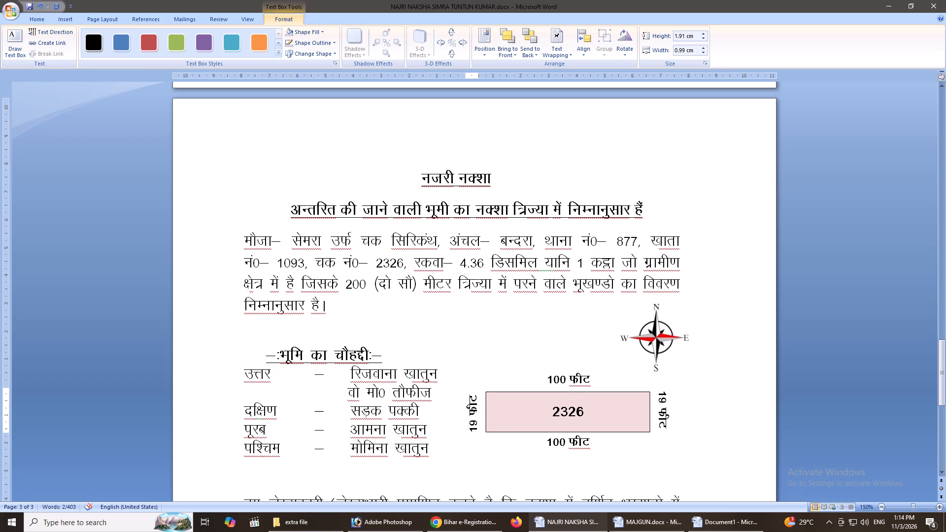
key(Up)
key(Up)
key(Up)
key(Left)
key(Down)
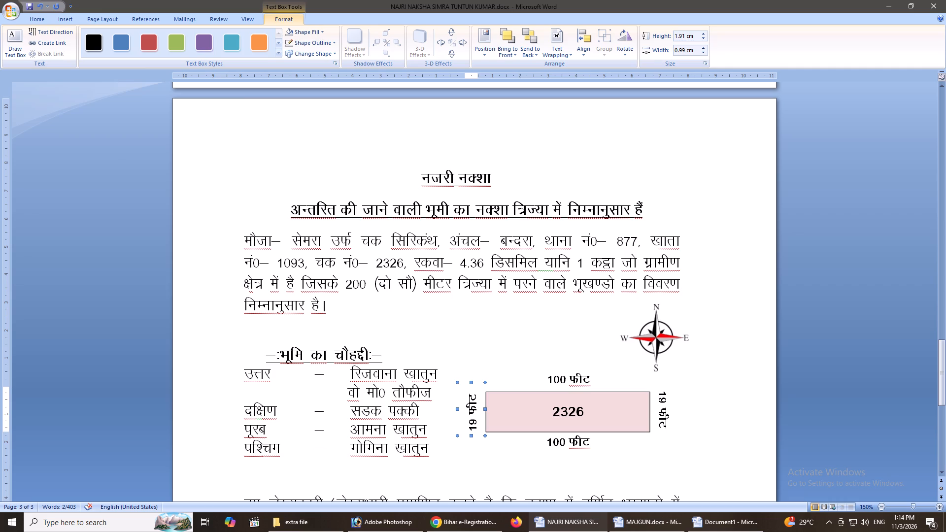
key(Right)
key(Left)
key(Up)
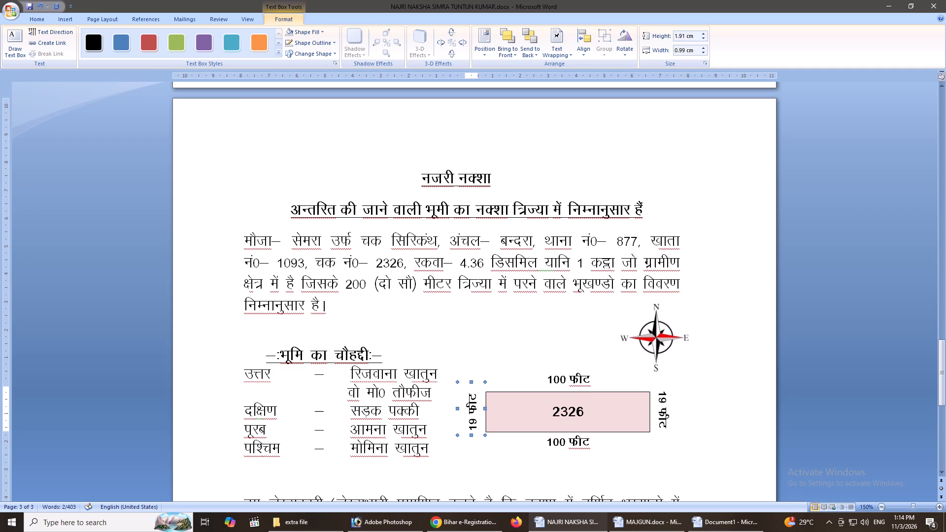
key(Left)
key(Down)
key(Right)
key(Right)
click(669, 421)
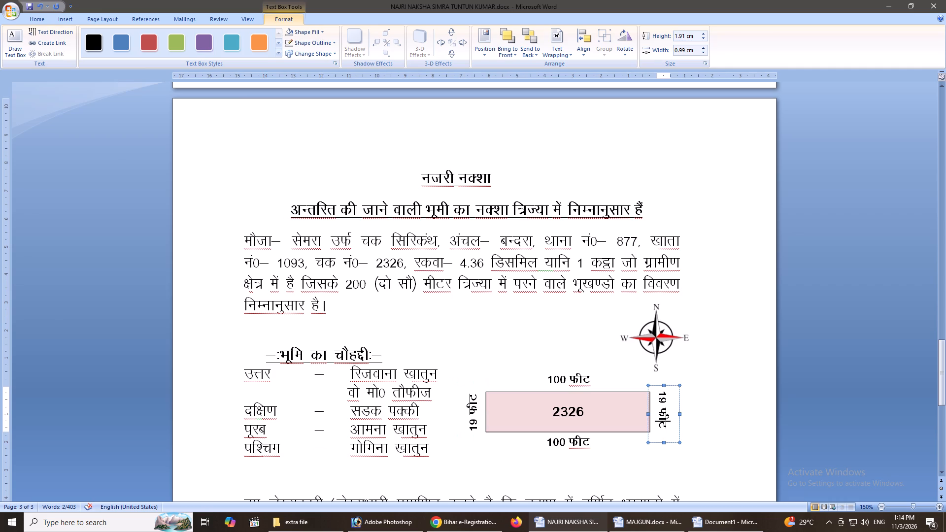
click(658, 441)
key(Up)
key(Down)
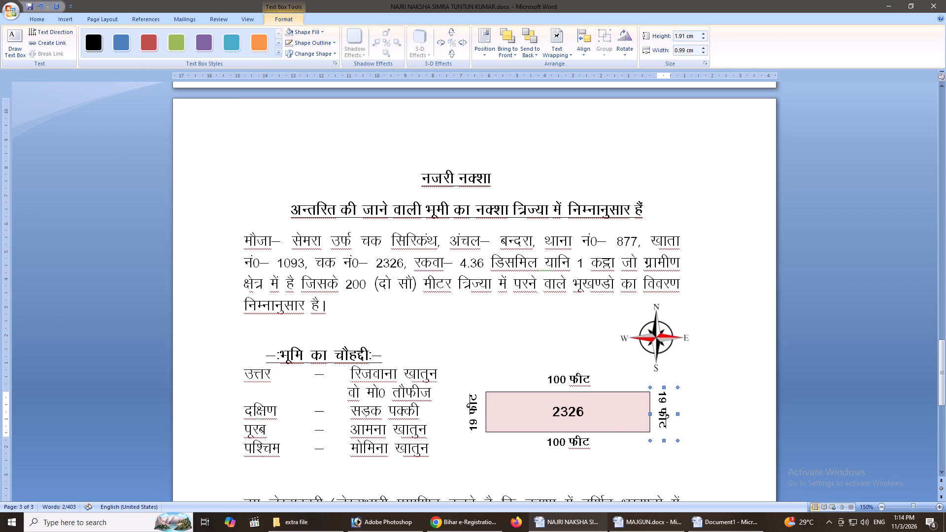
Nudge the lower 100 फीट label slightly down, away from the plot box.
click(583, 448)
click(583, 459)
key(Down)
key(Down)
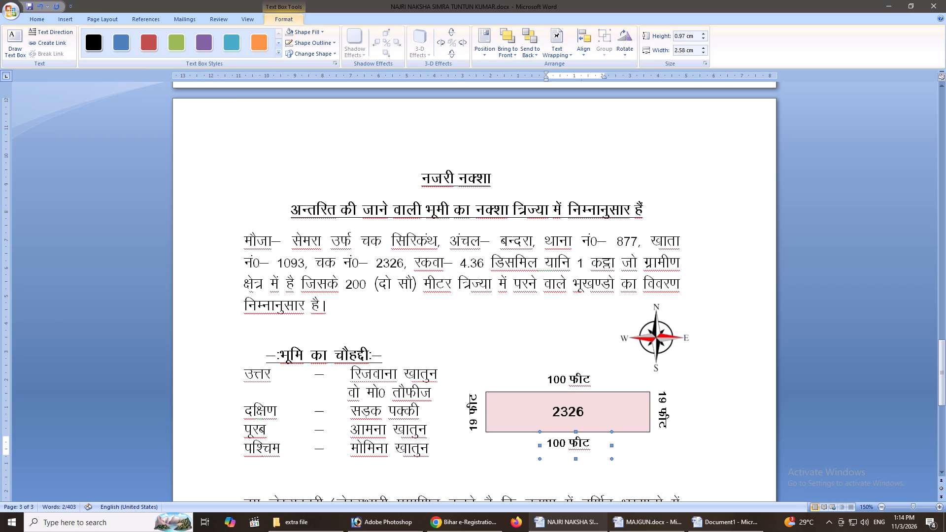
click(690, 456)
Widen the 2326 plot box slightly by extending its right edge outward.
scroll(534, 442, down, 2)
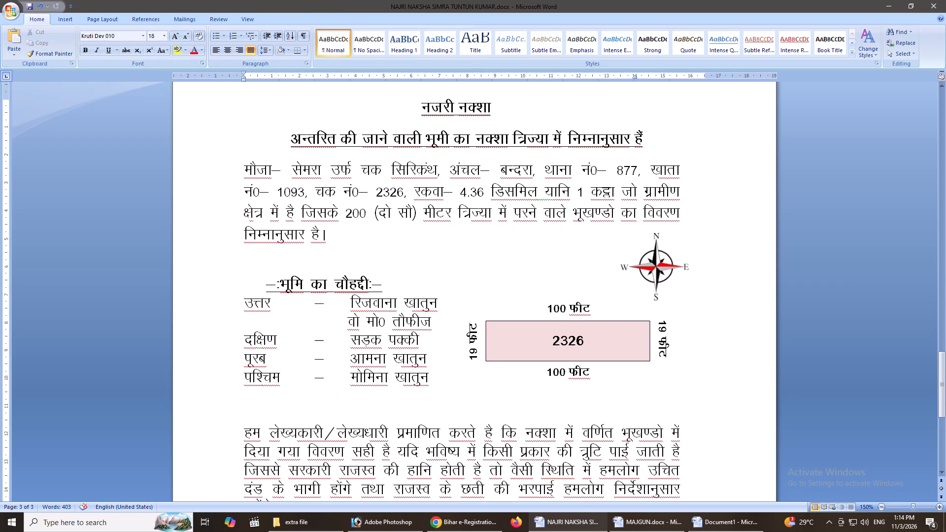
click(653, 340)
click(648, 338)
drag(650, 342, 653, 342)
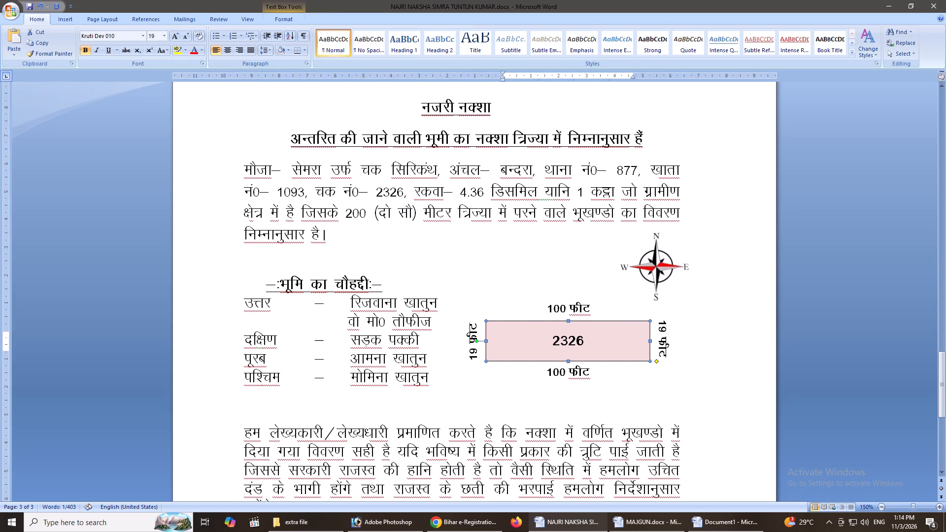
drag(653, 342, 657, 341)
Nudge the right 19 फीट label further right so it clears the widened plot box's edge.
click(666, 343)
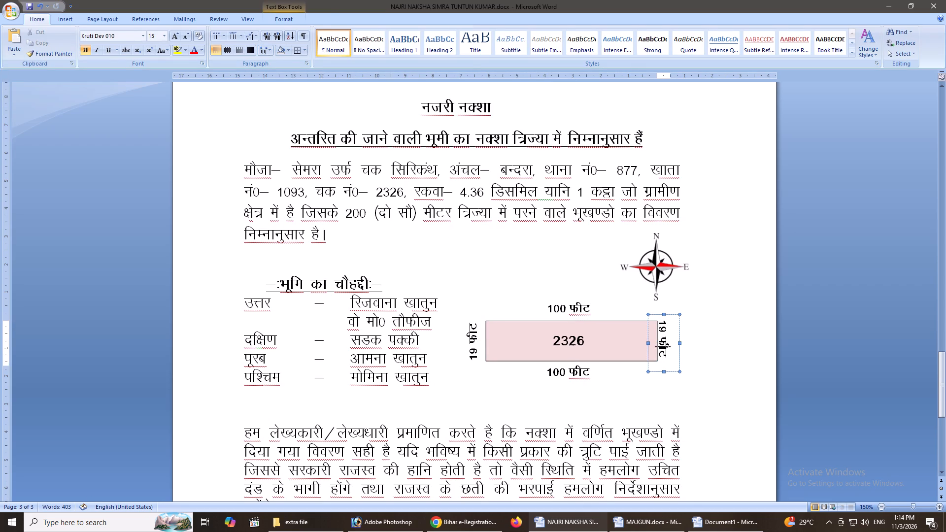
click(672, 371)
key(Right)
key(Right)
key(Right)
key(Right)
key(Right)
key(Right)
key(Right)
key(Right)
key(Right)
key(Right)
key(Right)
key(Right)
key(Right)
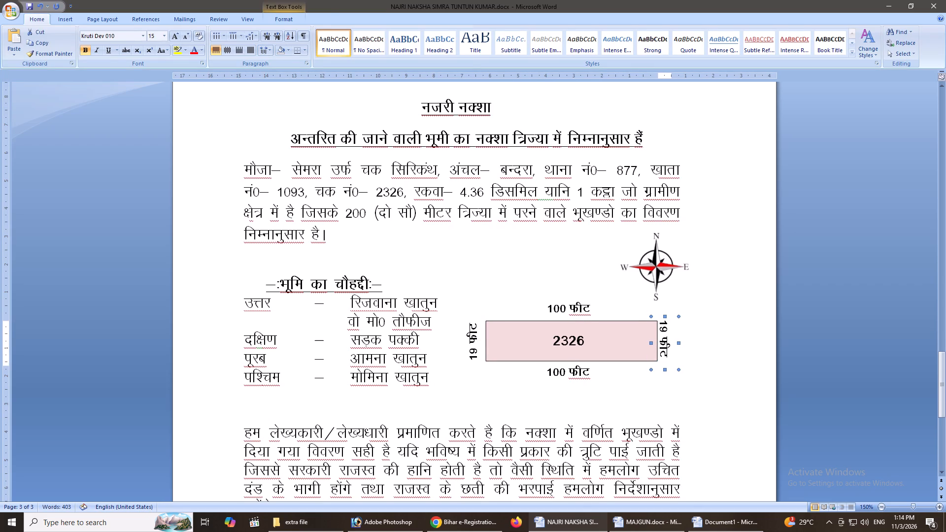
key(Right)
key(Right)
key(Right)
key(Left)
Nudge the lower 100 फीट label slightly right and down under the widened plot box.
click(577, 379)
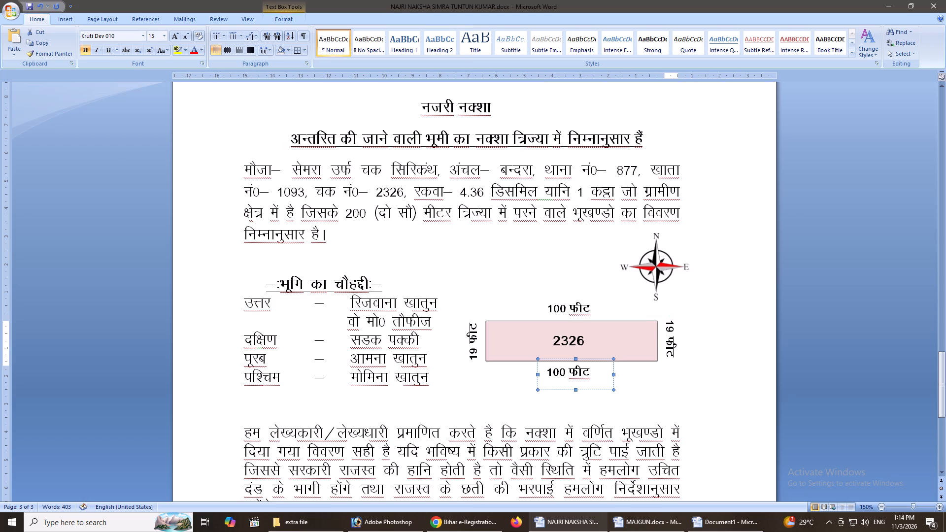
click(586, 389)
key(Right)
key(Down)
key(Right)
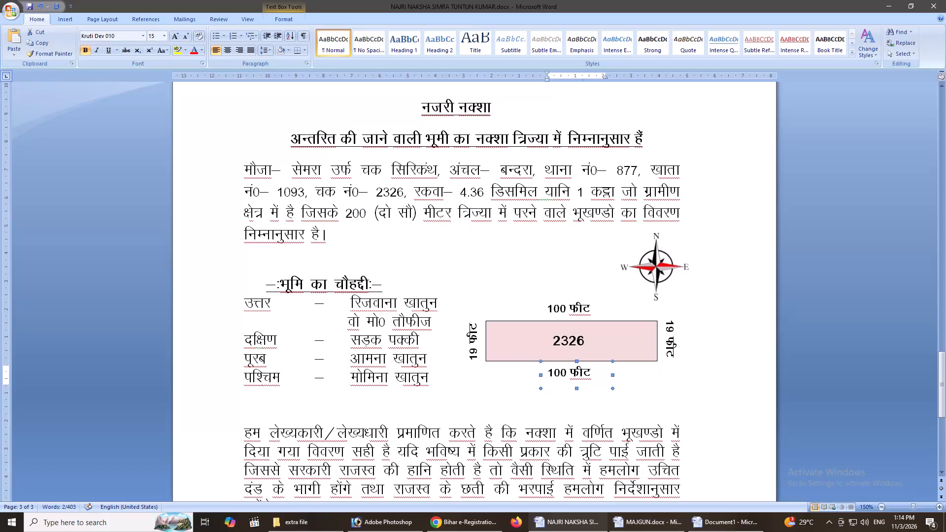
key(Left)
key(Down)
Nudge the upper 100 फीट label slightly right and up above the widened plot box.
click(574, 307)
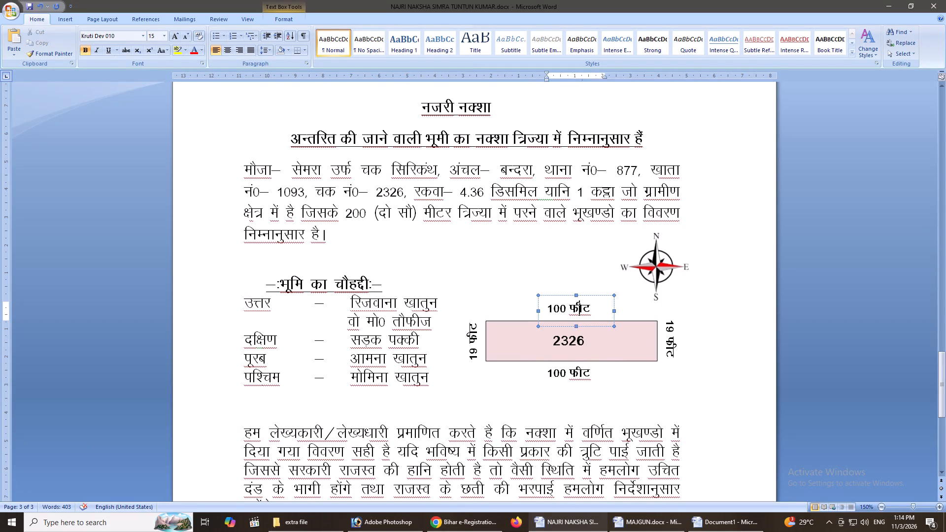
click(585, 323)
key(Right)
key(Up)
key(Up)
click(650, 386)
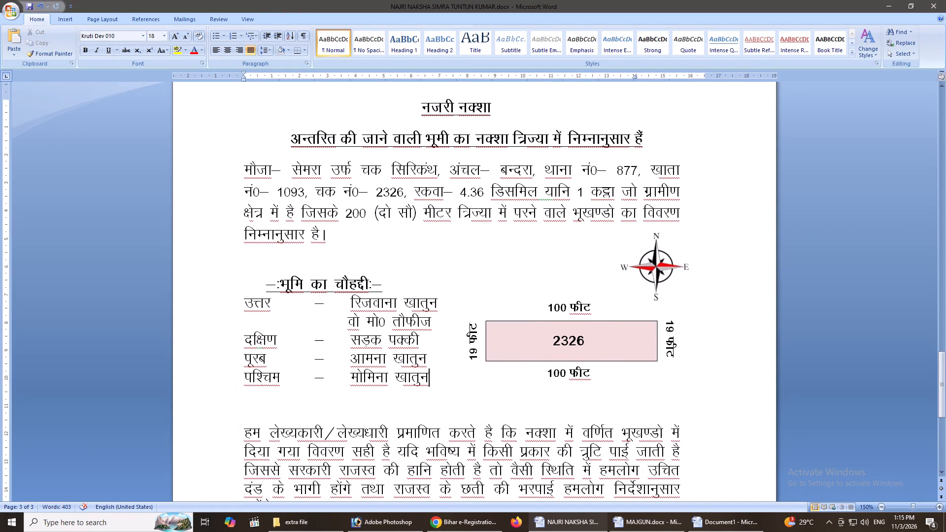
Nudge the left 19 फीट label slightly left, away from the plot box.
click(472, 339)
click(463, 367)
key(Left)
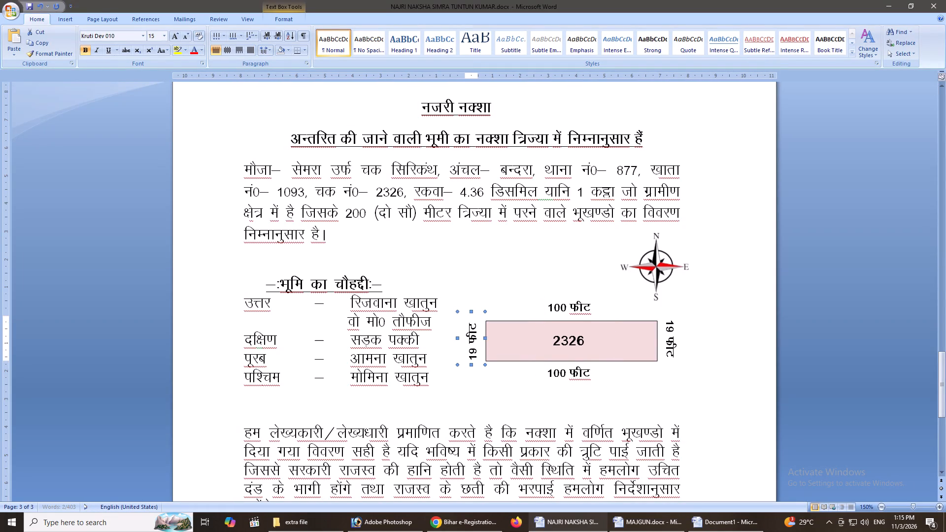
key(Left)
click(518, 392)
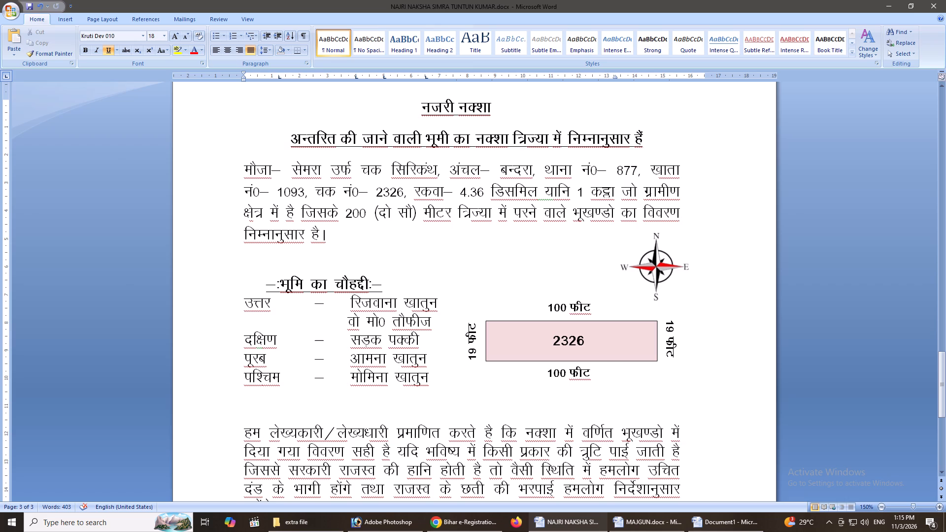
click(319, 521)
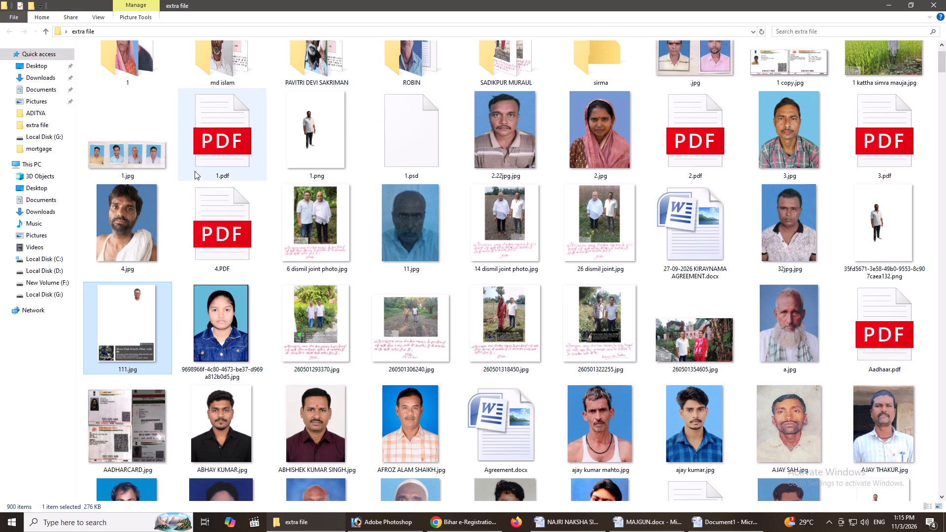
click(45, 65)
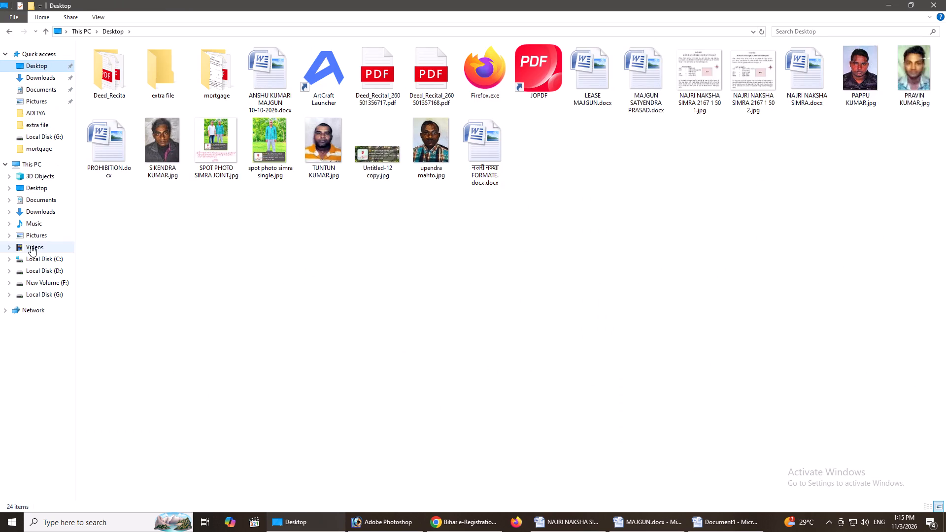
click(43, 285)
click(47, 287)
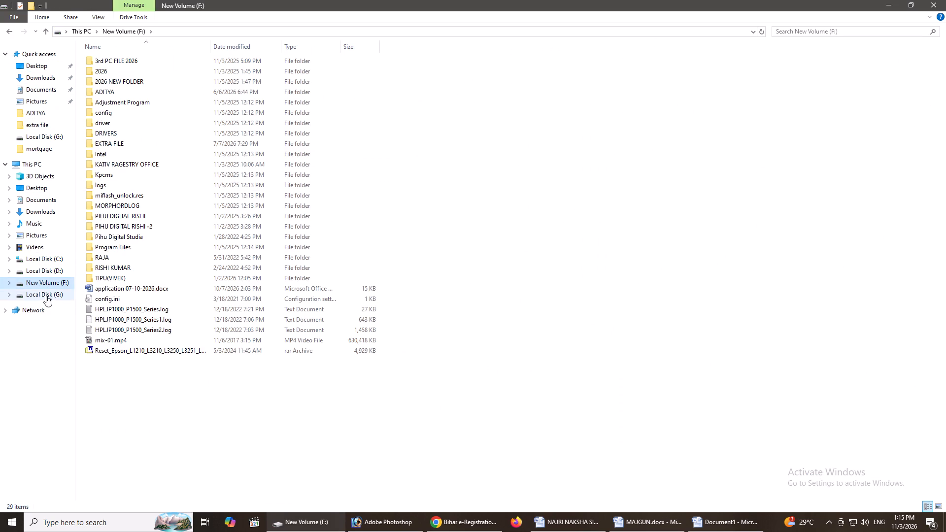
click(46, 296)
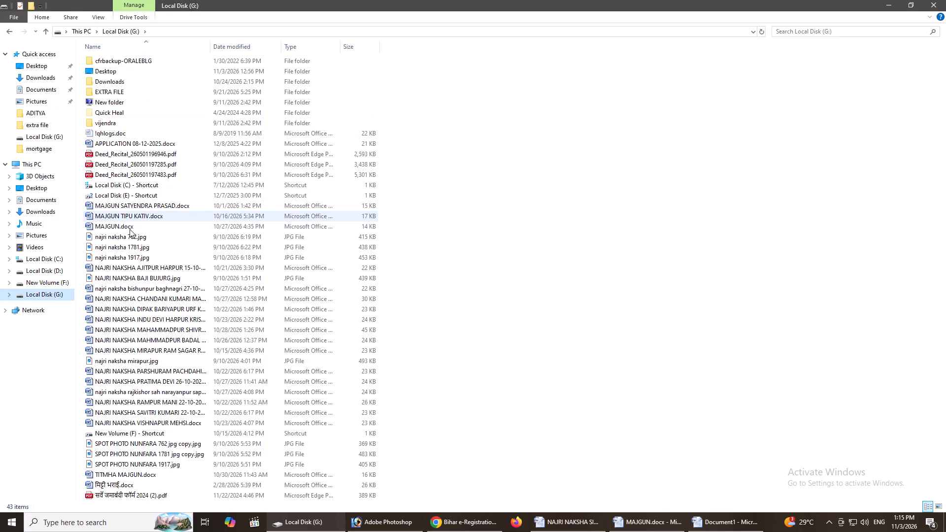
double_click(136, 218)
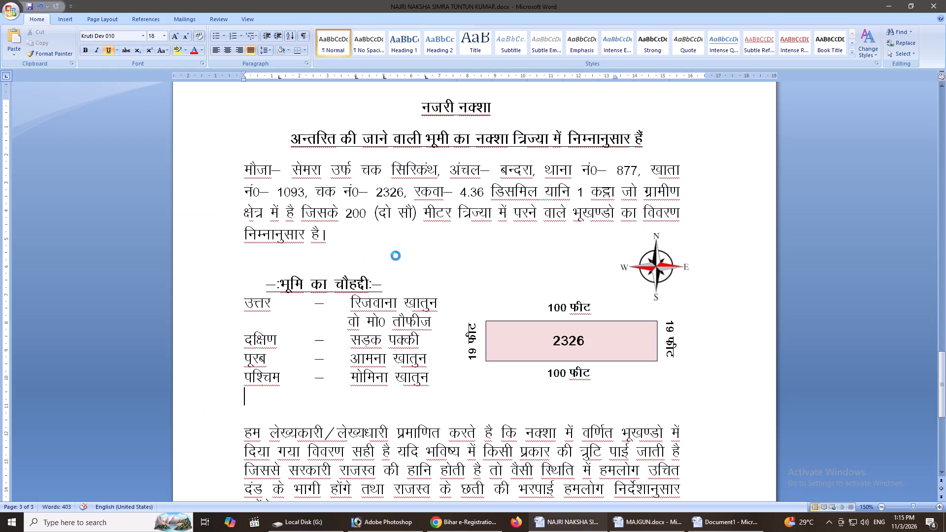
Look through the opened document's deed text and its नजरी नक्शा page for plot 512.
scroll(495, 298, down, 20)
scroll(495, 298, down, 1)
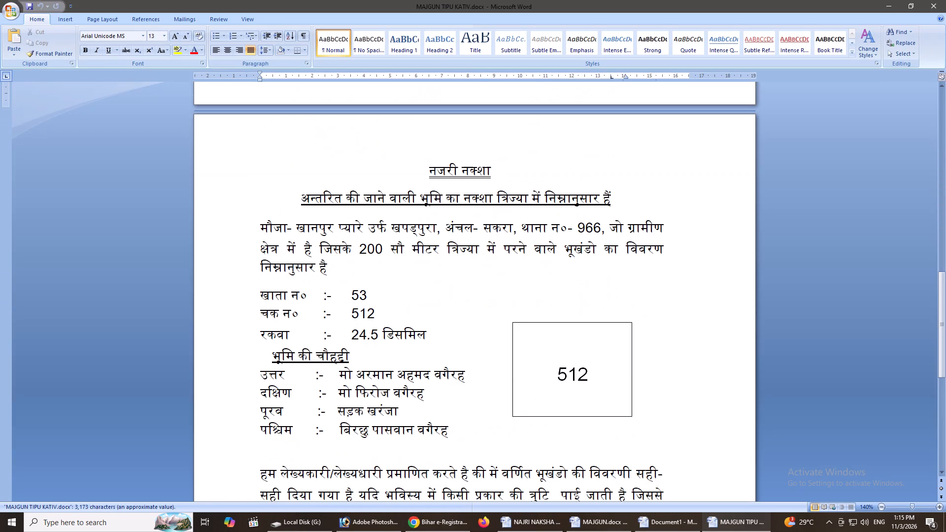
scroll(374, 330, down, 12)
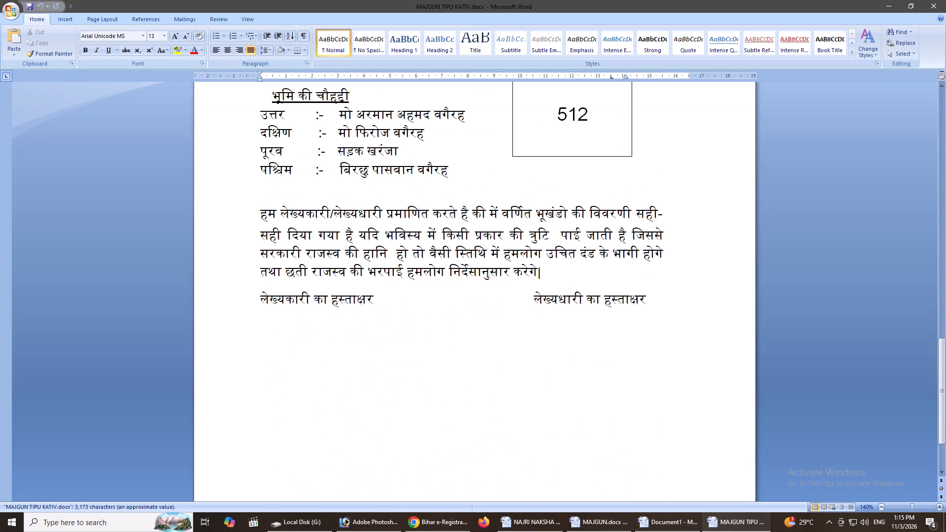
scroll(377, 329, down, 2)
scroll(377, 330, up, 1)
scroll(377, 330, down, 7)
scroll(378, 328, up, 7)
scroll(379, 320, down, 1)
scroll(379, 320, up, 20)
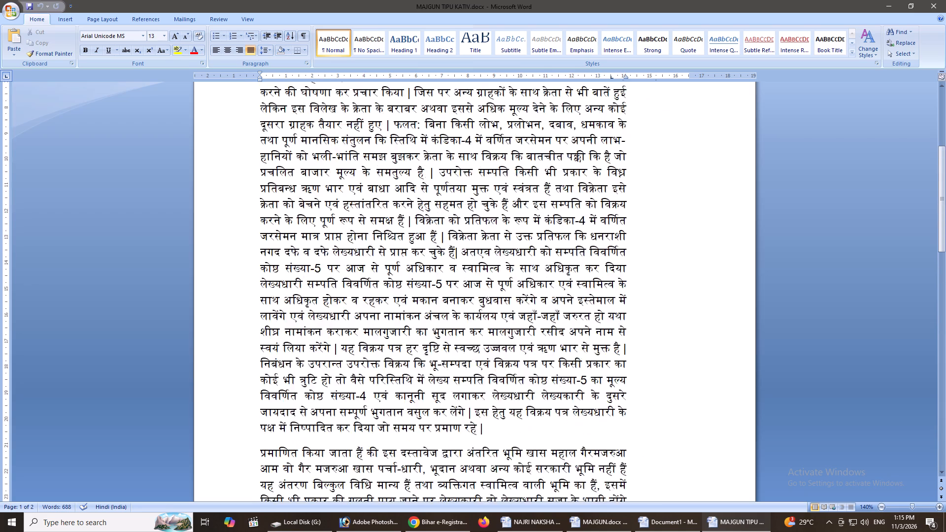
scroll(382, 312, up, 3)
scroll(382, 312, down, 1)
scroll(382, 312, up, 7)
scroll(382, 312, down, 7)
scroll(380, 311, up, 1)
scroll(379, 313, down, 17)
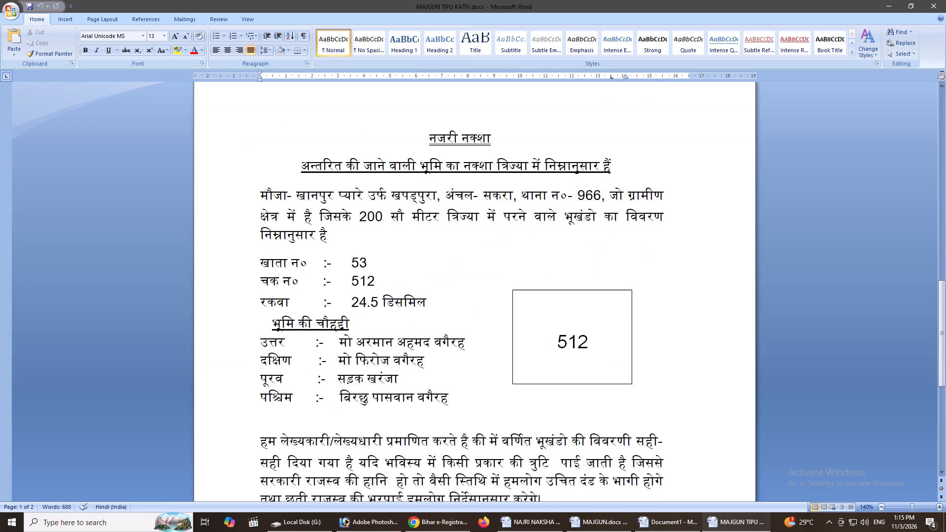
Examine the reference deed's नजरी नक्शा page for plot 512, including its boundary details, declaration and signature lines.
scroll(378, 326, down, 6)
scroll(373, 331, up, 1)
scroll(373, 331, down, 14)
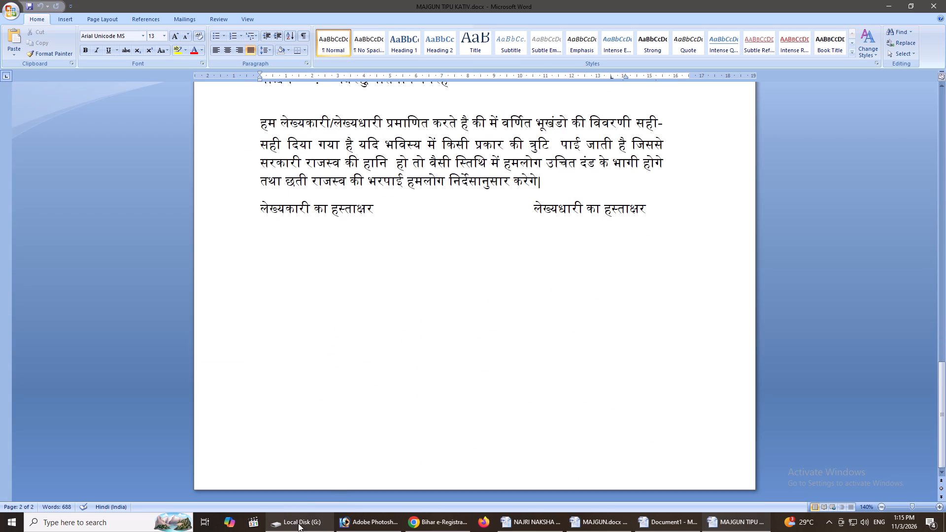
click(298, 523)
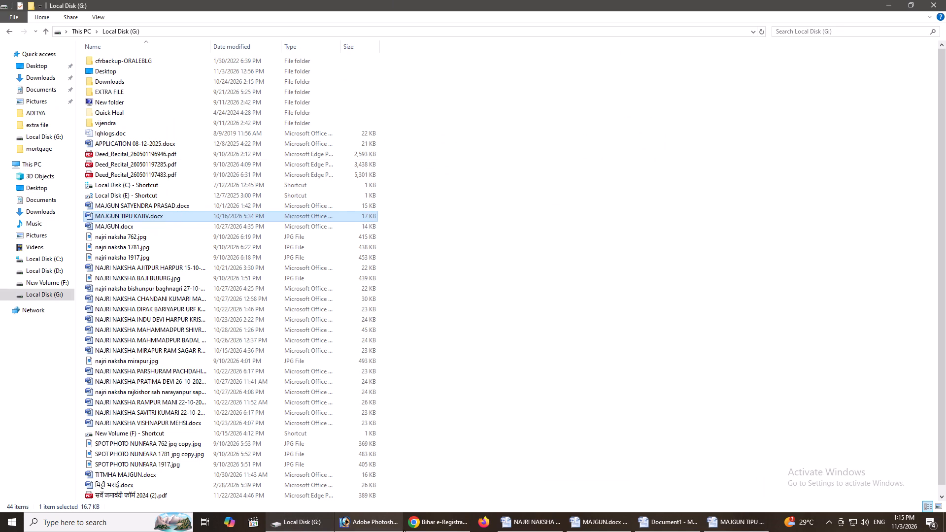
click(728, 529)
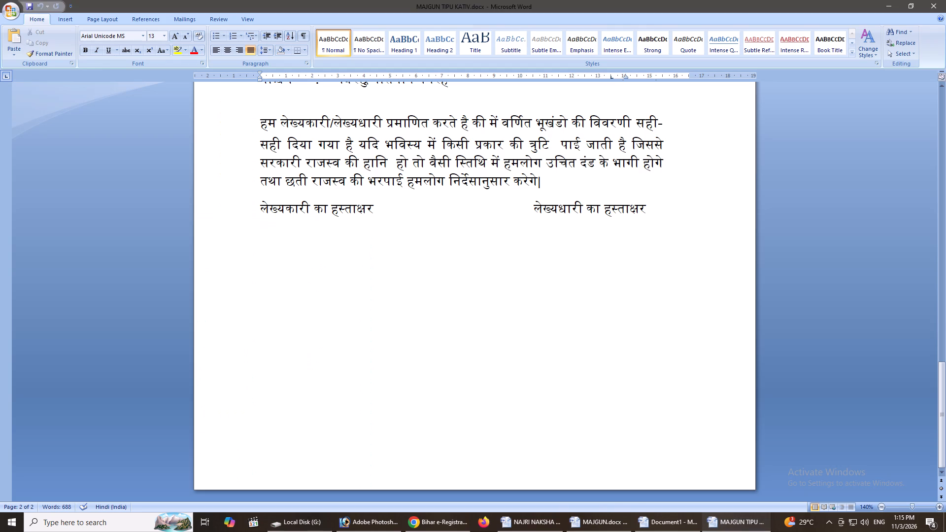
scroll(484, 243, up, 10)
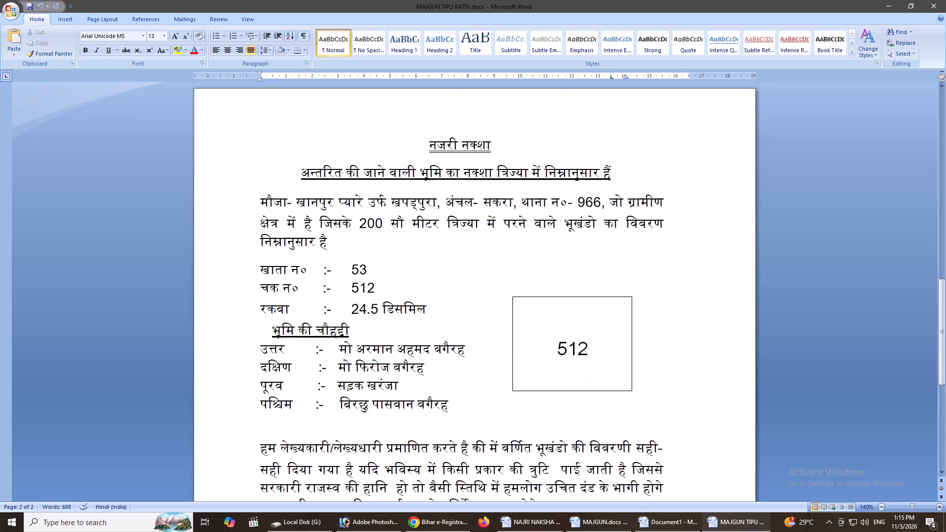
scroll(484, 243, up, 2)
scroll(484, 243, down, 1)
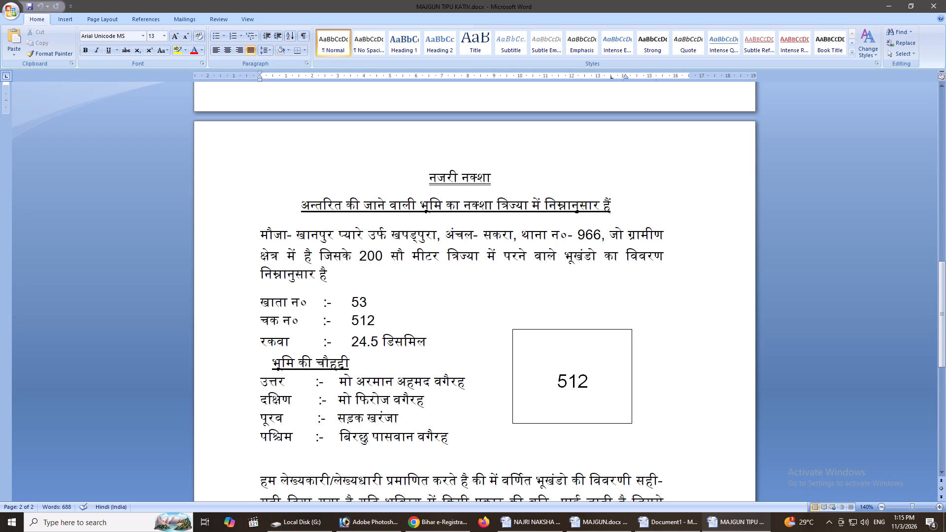
scroll(579, 297, down, 3)
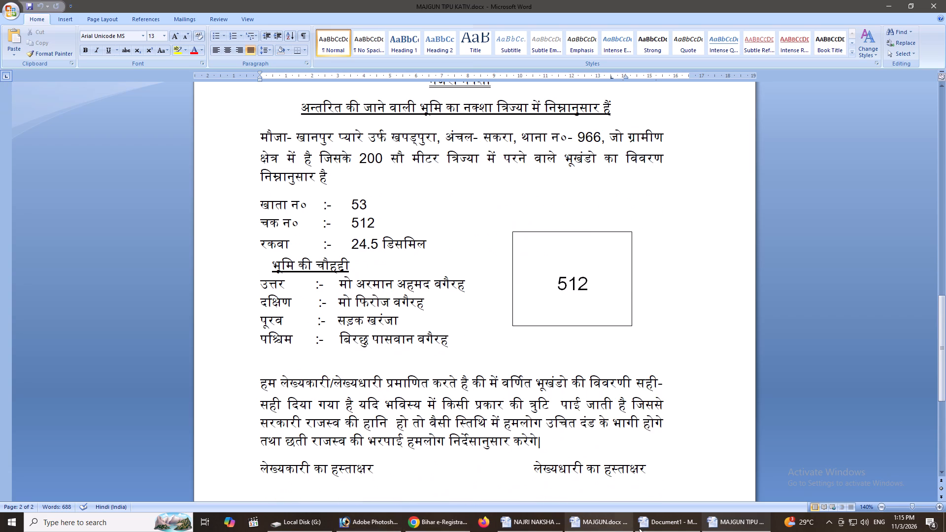
Switch to MAJGUN.docx and close it, saving its changes.
click(606, 528)
click(551, 530)
click(592, 528)
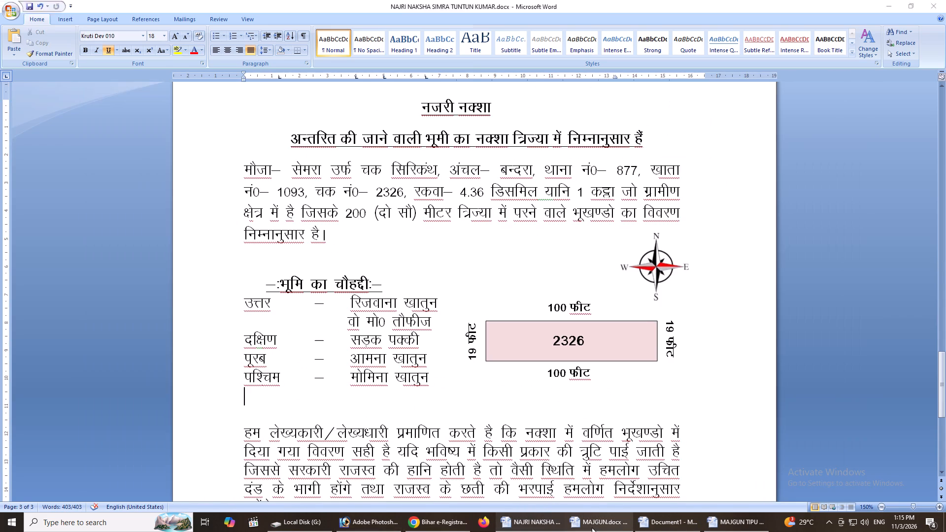
scroll(561, 329, up, 6)
scroll(561, 329, down, 1)
scroll(561, 329, up, 11)
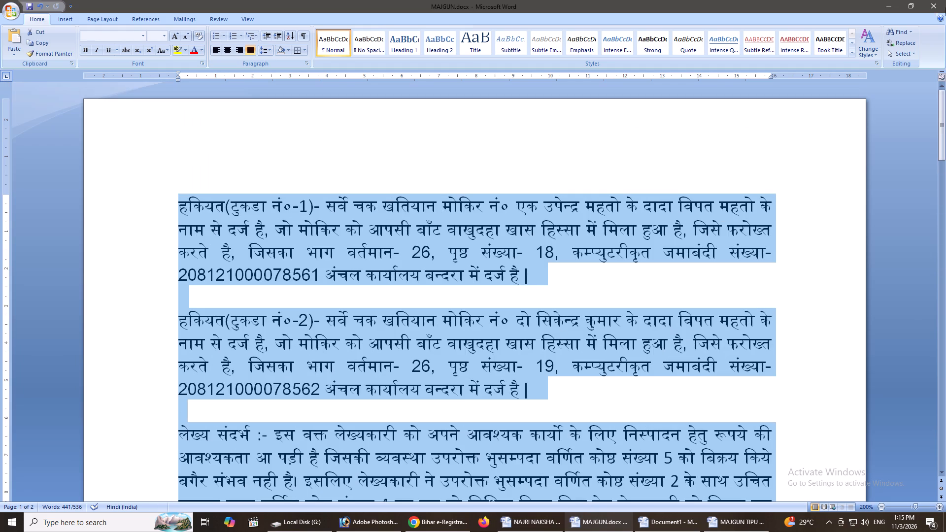
click(943, 0)
click(434, 282)
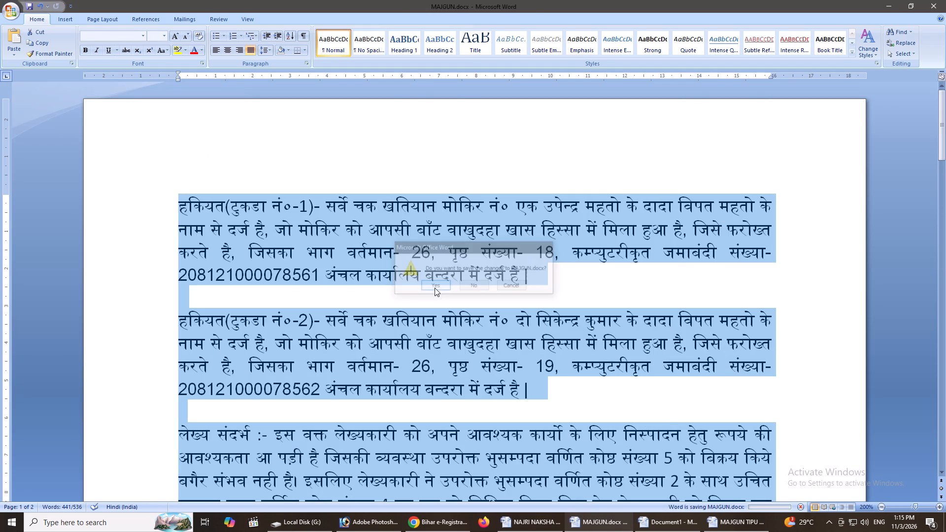
Close the unsaved Document1, saving it in Documents under the suggested name विलेख की पृष्ठभूमि एवं तथ्य.docx.
click(650, 531)
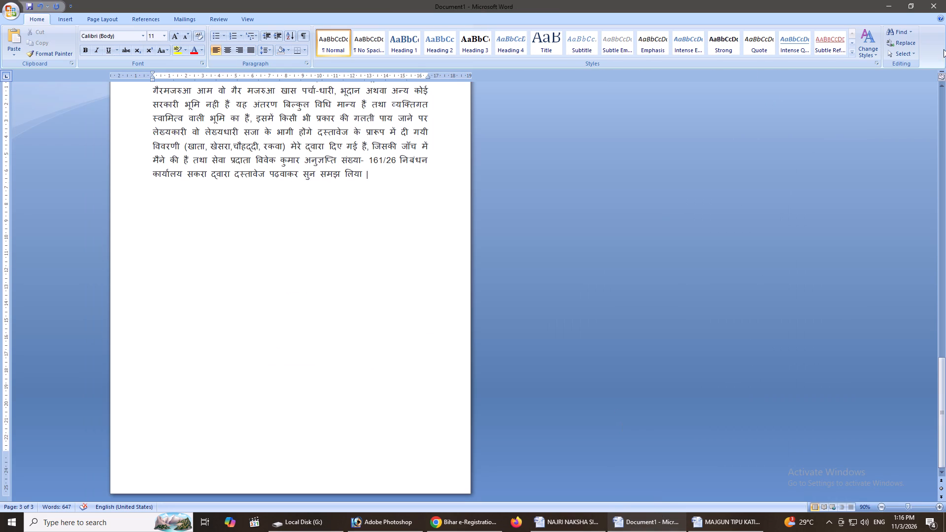
click(927, 4)
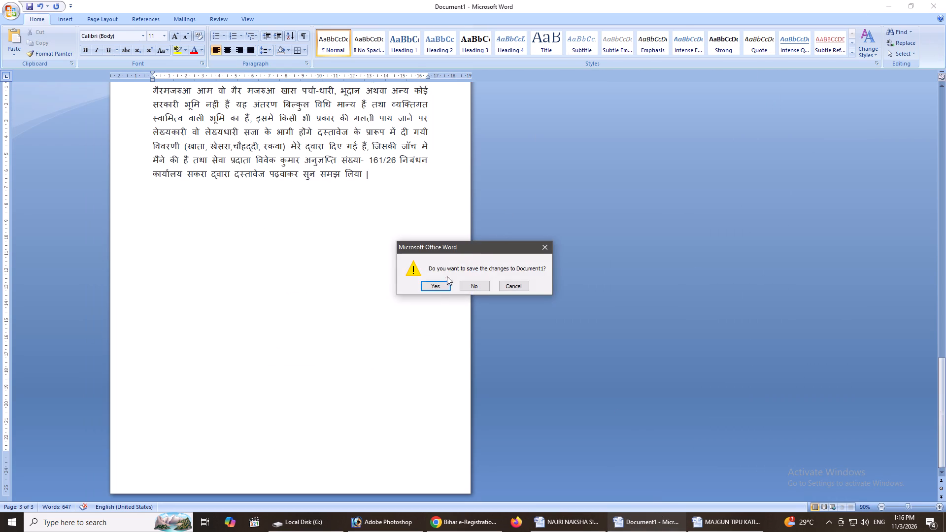
click(438, 290)
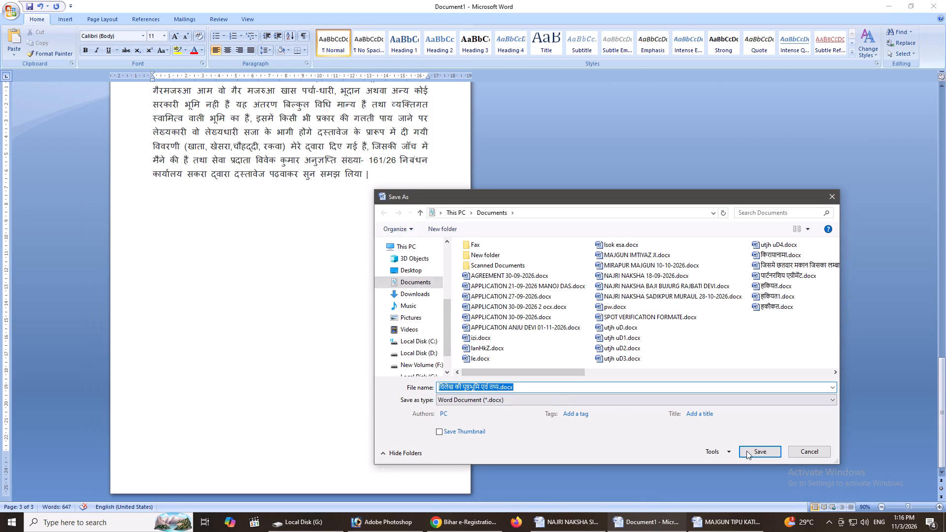
click(747, 451)
Close the plot 512 MAJGUN reference document and return to plot 2326's नजरी नक्शा page.
click(669, 527)
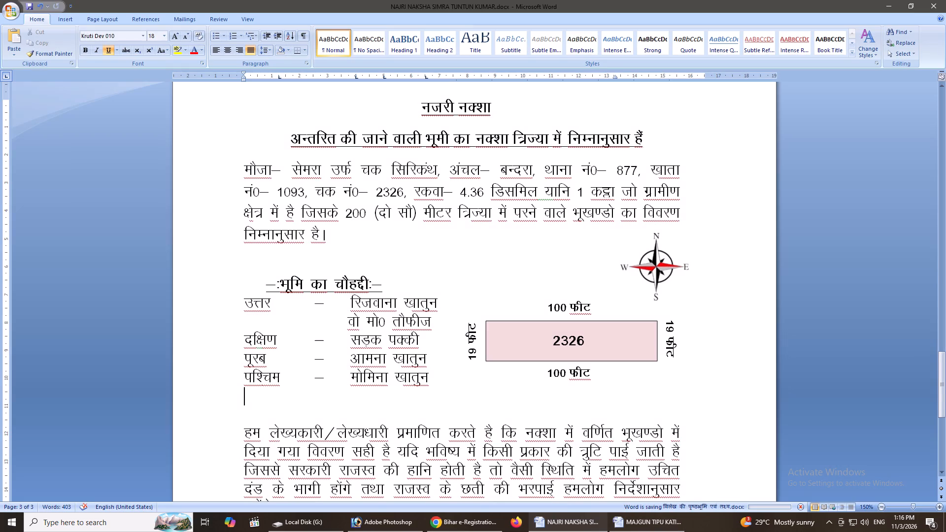
click(625, 524)
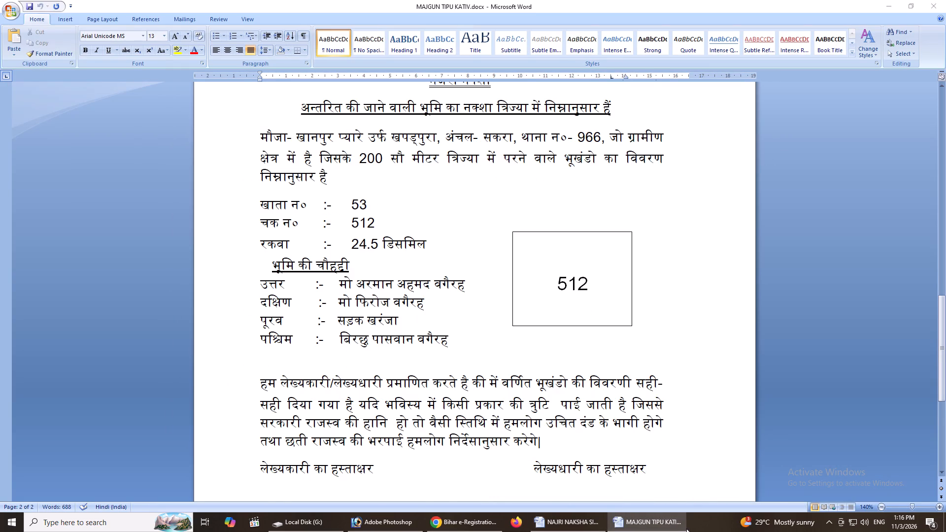
click(686, 529)
click(635, 522)
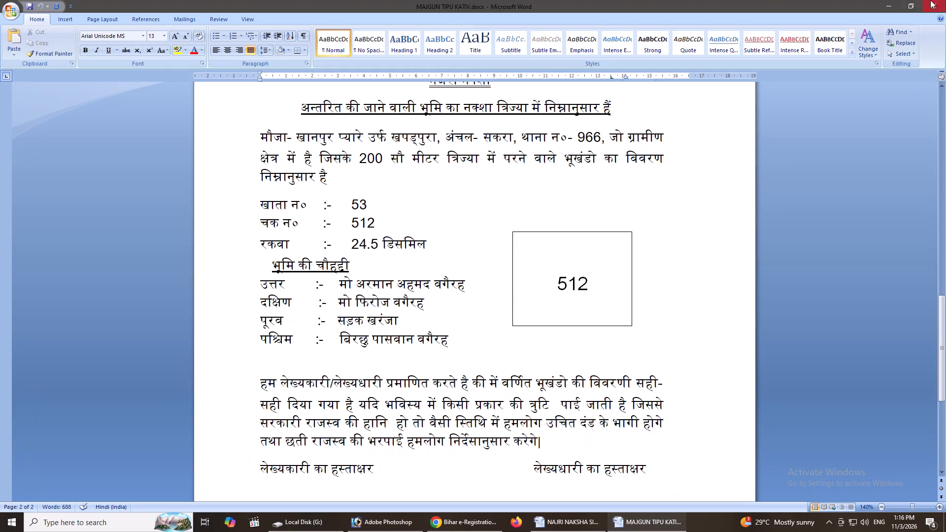
click(932, 0)
click(642, 402)
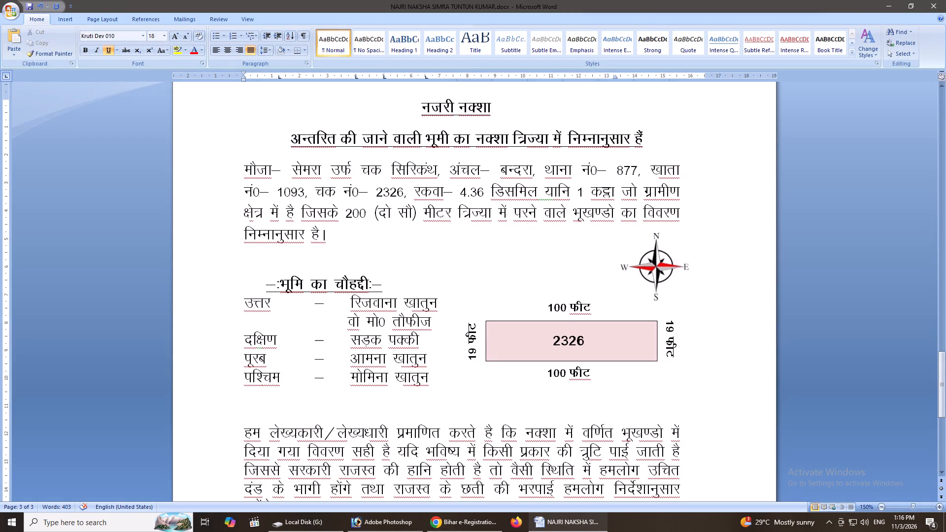
scroll(520, 400, up, 1)
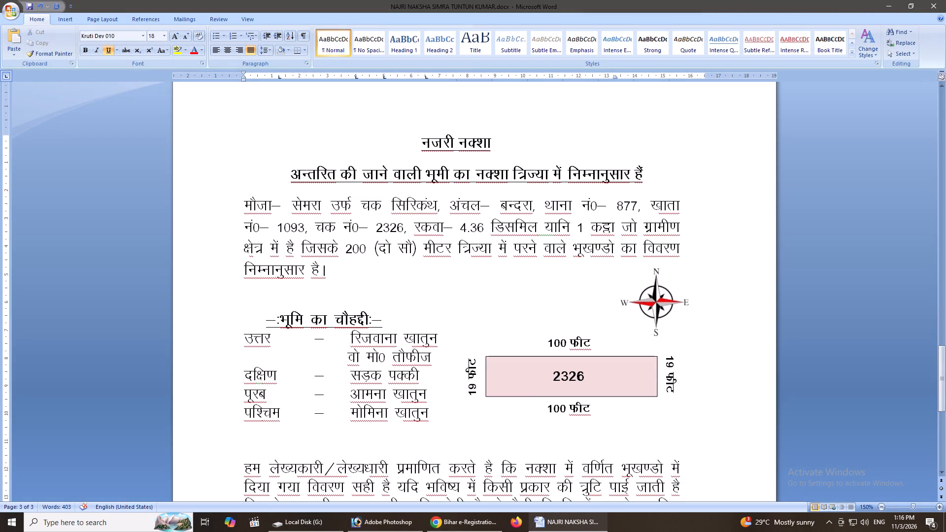
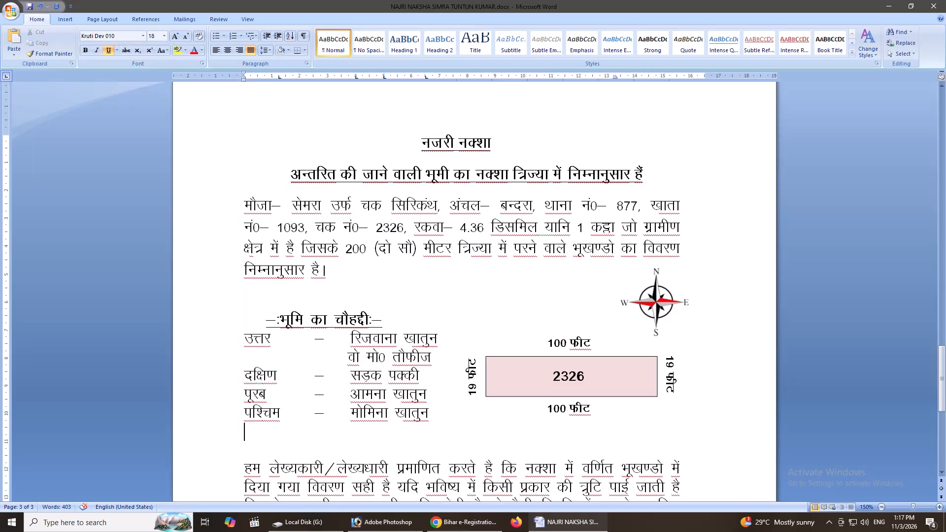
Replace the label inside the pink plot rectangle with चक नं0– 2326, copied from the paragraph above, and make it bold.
click(584, 375)
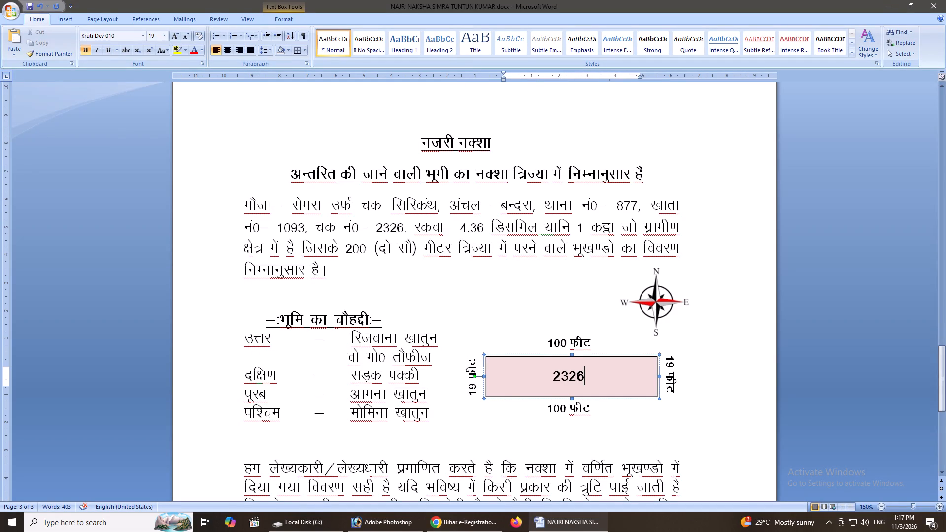
drag(316, 225, 383, 224)
key(ctrl+c)
drag(552, 375, 572, 374)
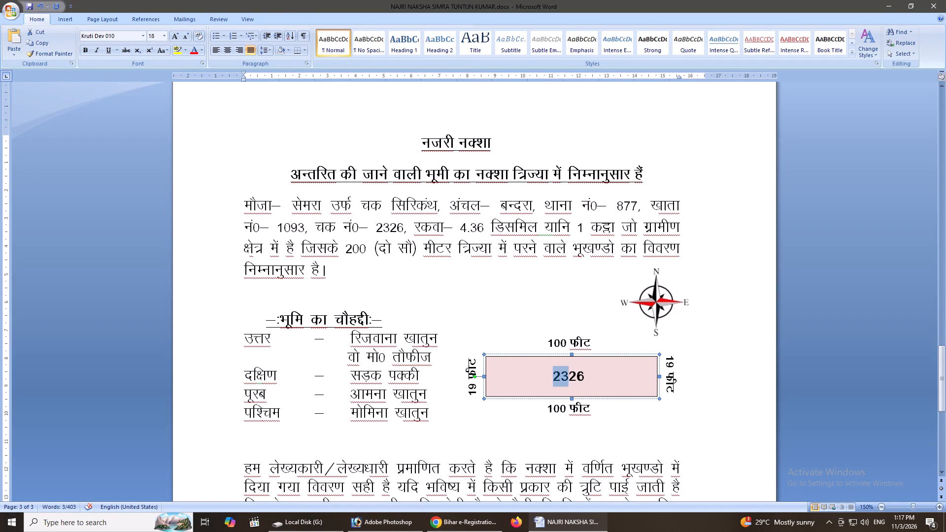
drag(572, 374, 591, 372)
key(ctrl+v)
click(546, 380)
click(552, 377)
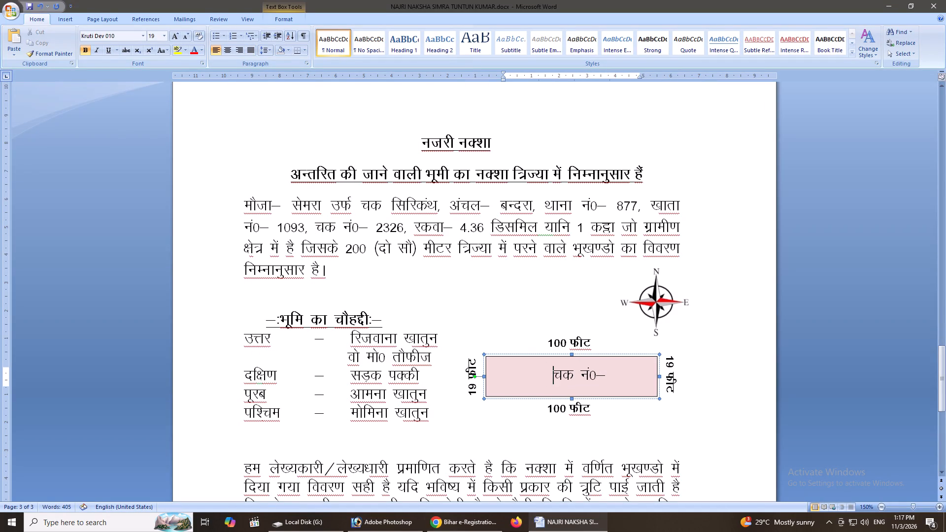
key(BackSpace)
key(BackSpace)
key(BackSpace)
key(BackSpace)
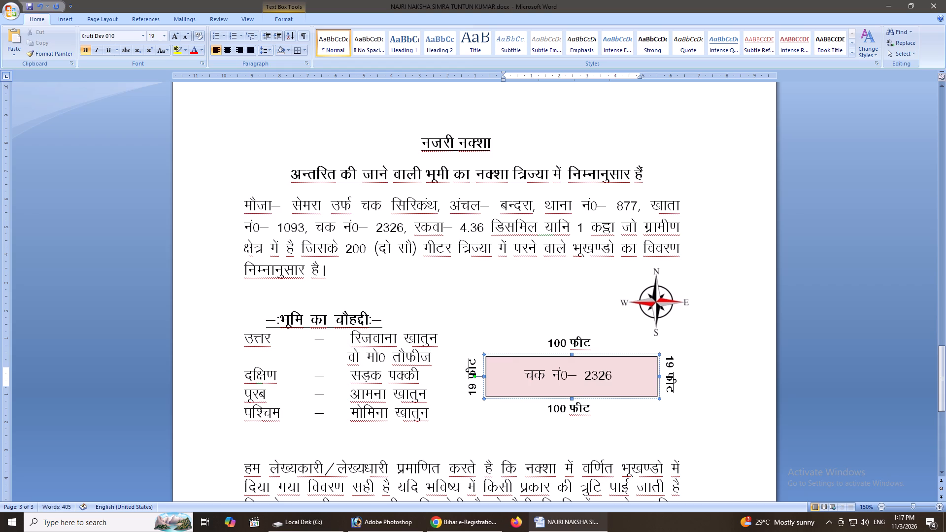
drag(622, 377, 530, 378)
key(ctrl+b)
click(605, 372)
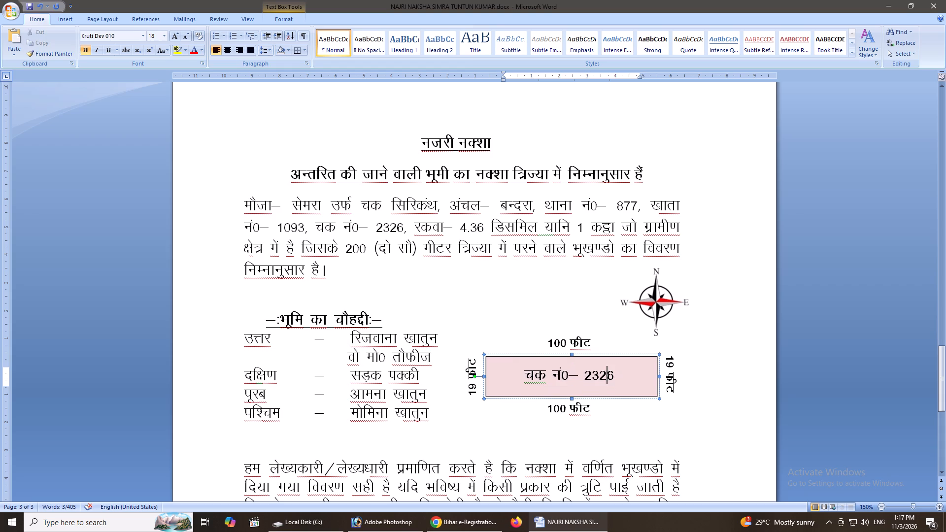
click(592, 427)
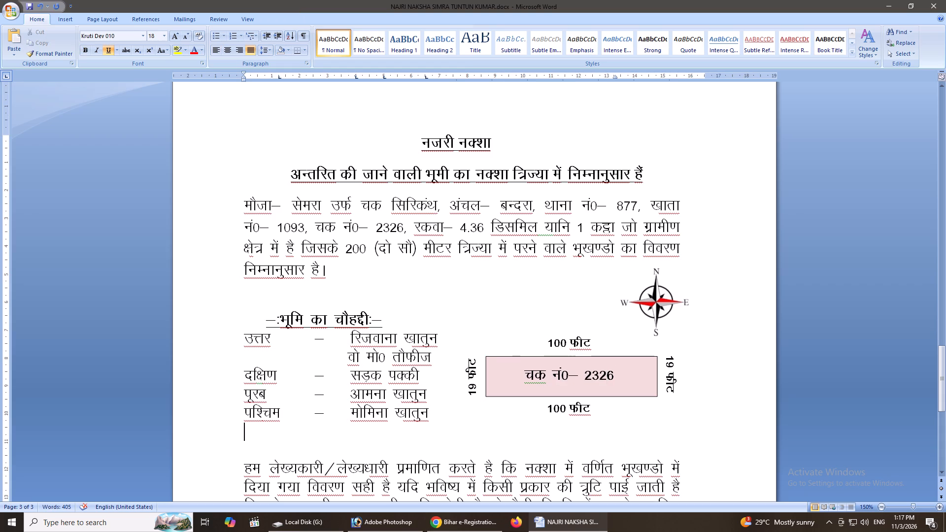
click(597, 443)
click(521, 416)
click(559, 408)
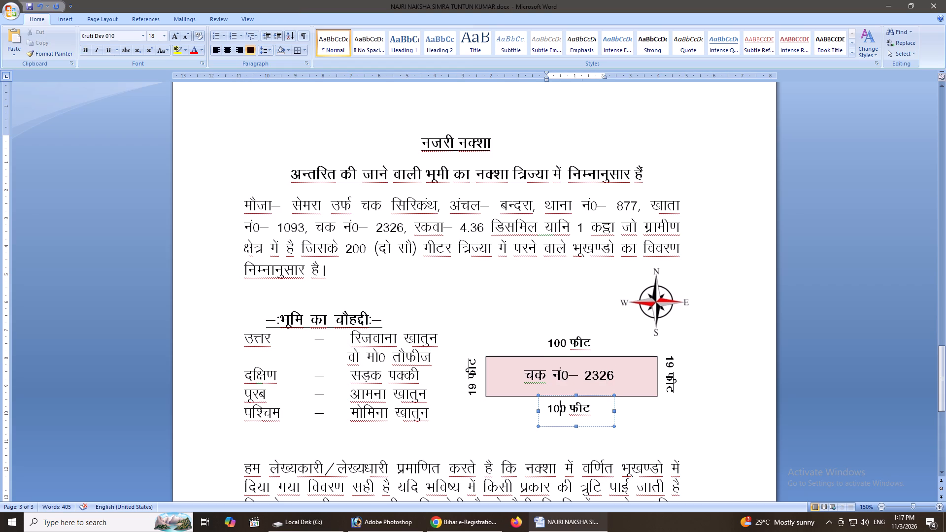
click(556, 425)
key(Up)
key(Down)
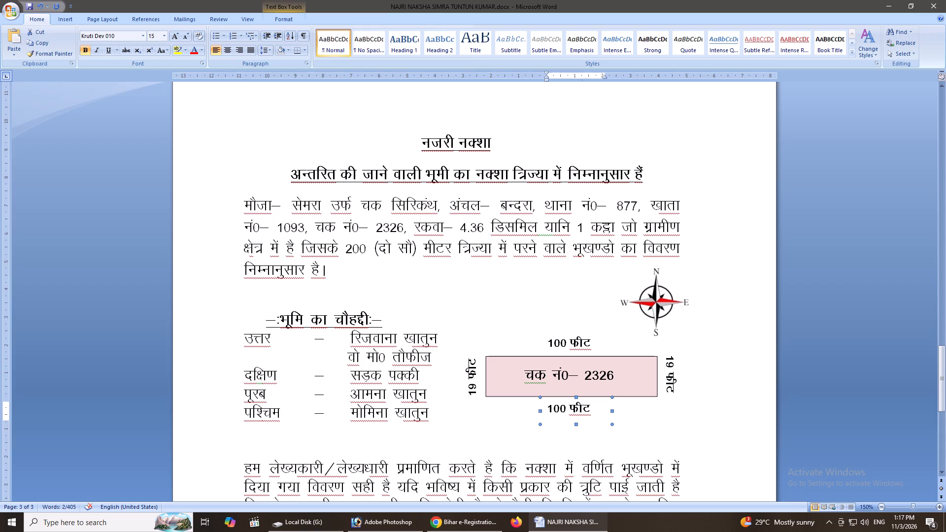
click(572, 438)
Draw a thin rectangle along the plot's south edge, sized about 0.51 cm high and 7.53 cm wide, extending slightly past both sides.
click(65, 14)
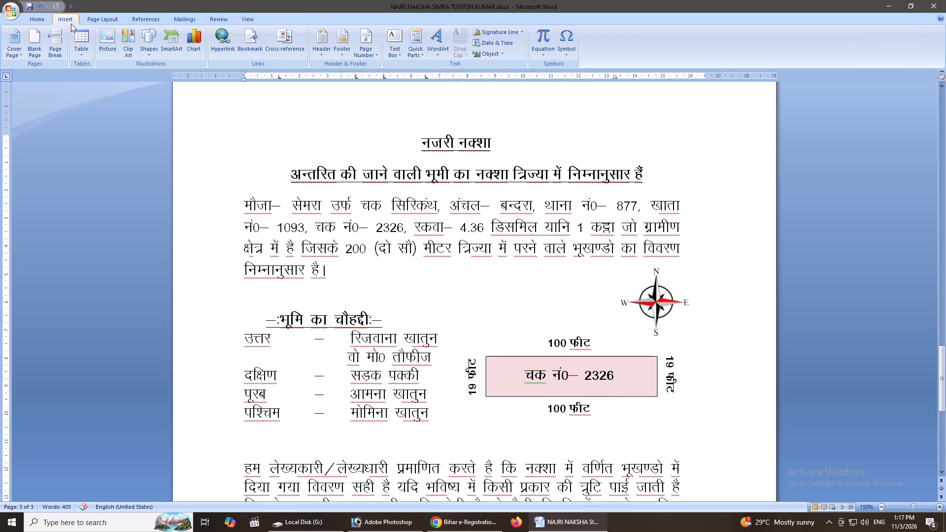
click(149, 53)
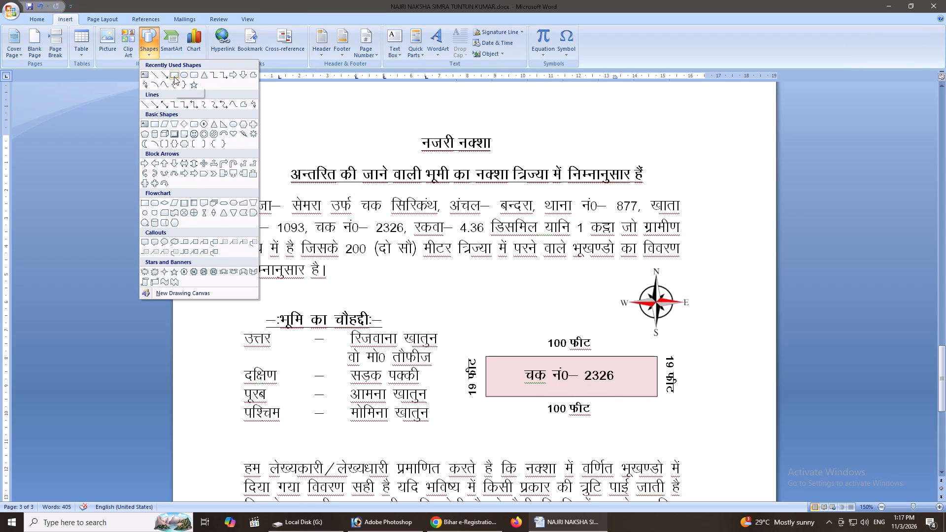
click(174, 76)
drag(457, 398, 685, 404)
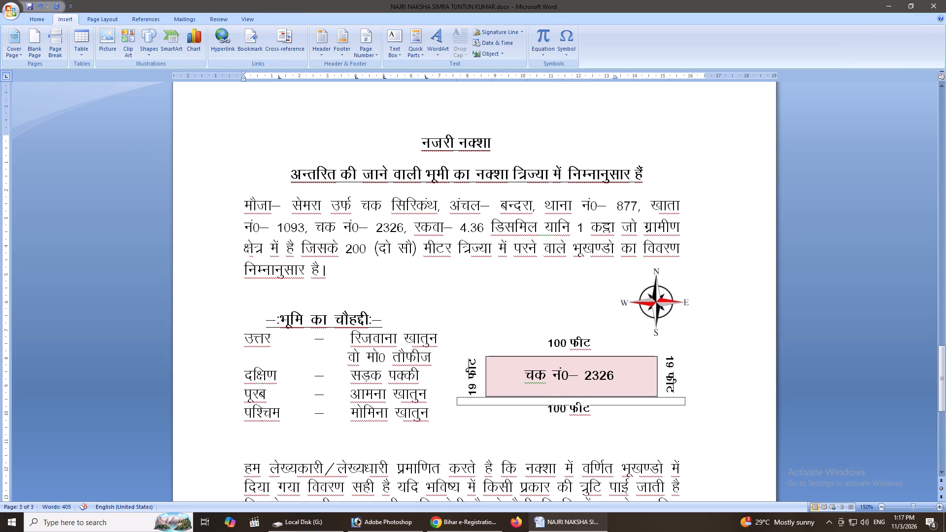
drag(685, 404, 687, 411)
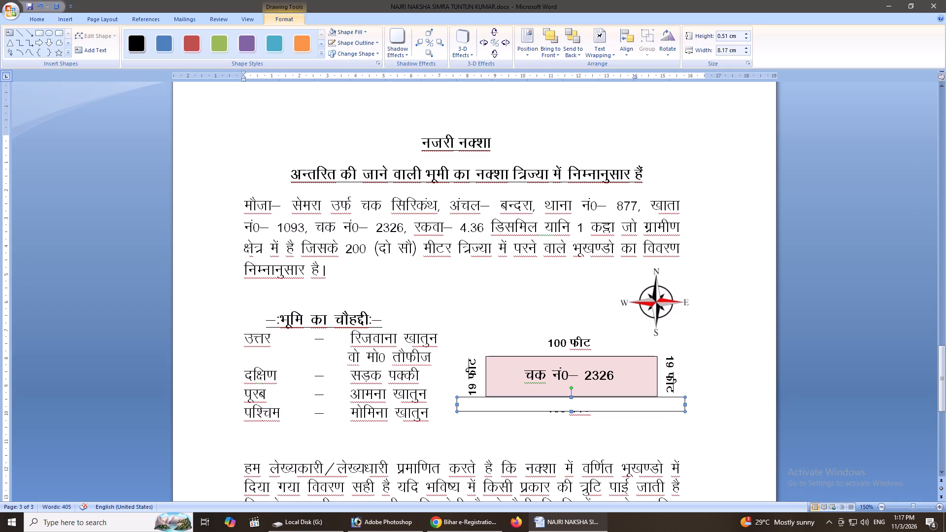
click(618, 409)
drag(687, 404, 679, 404)
click(653, 406)
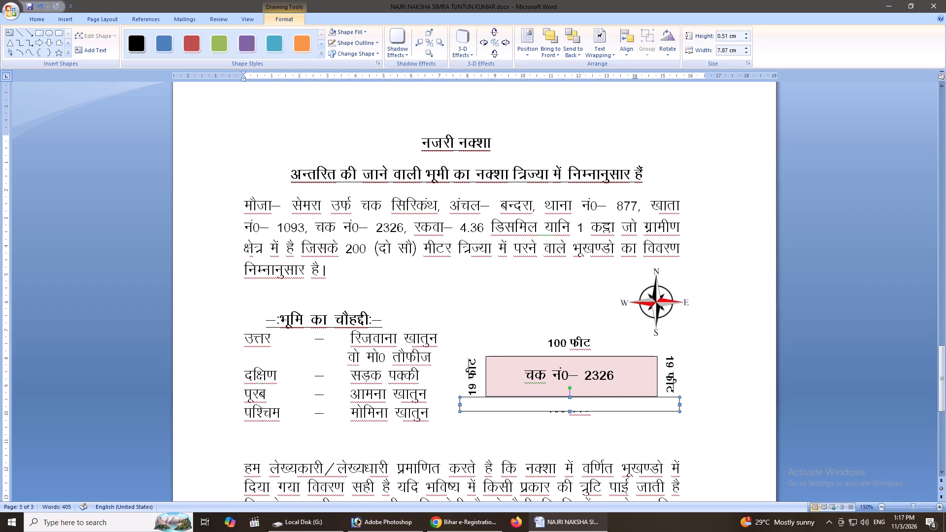
click(656, 406)
drag(456, 404, 466, 401)
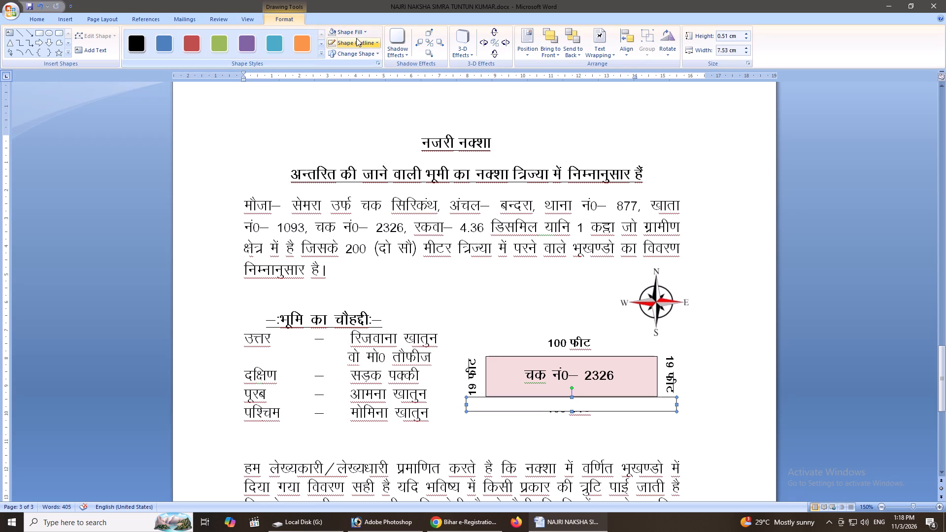
Fill the thin strip with the Dark upward diagonal pattern.
click(356, 33)
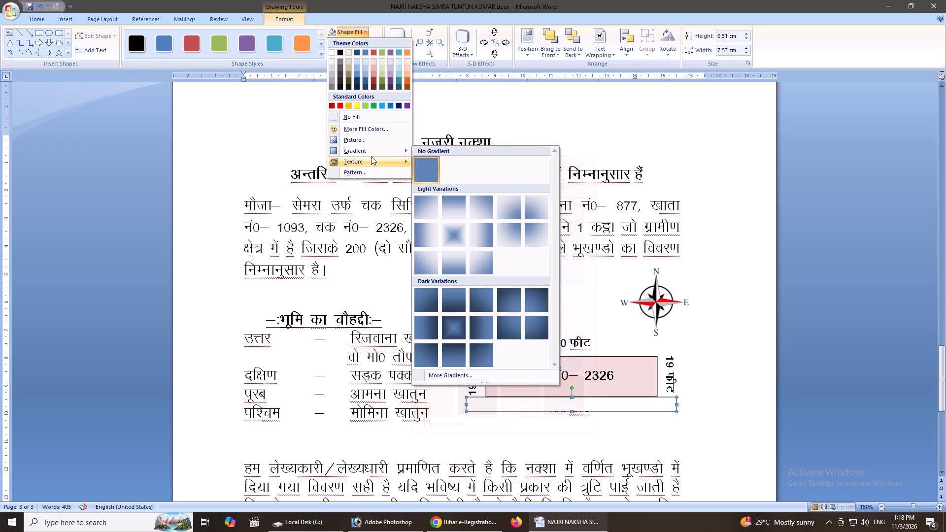
click(383, 171)
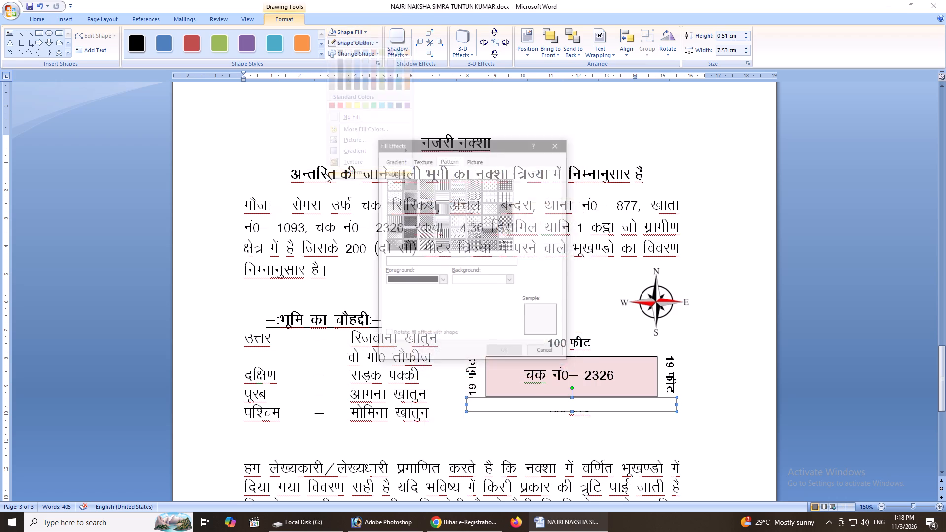
click(427, 220)
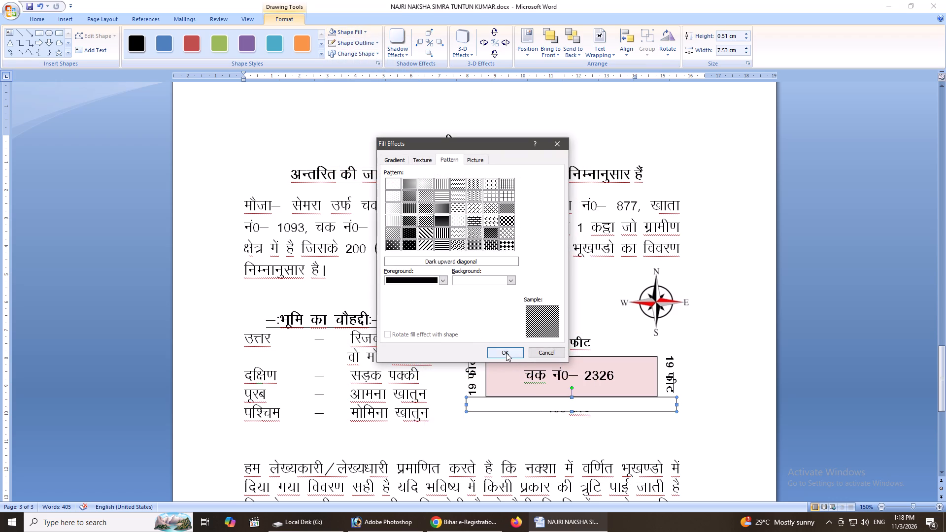
click(506, 353)
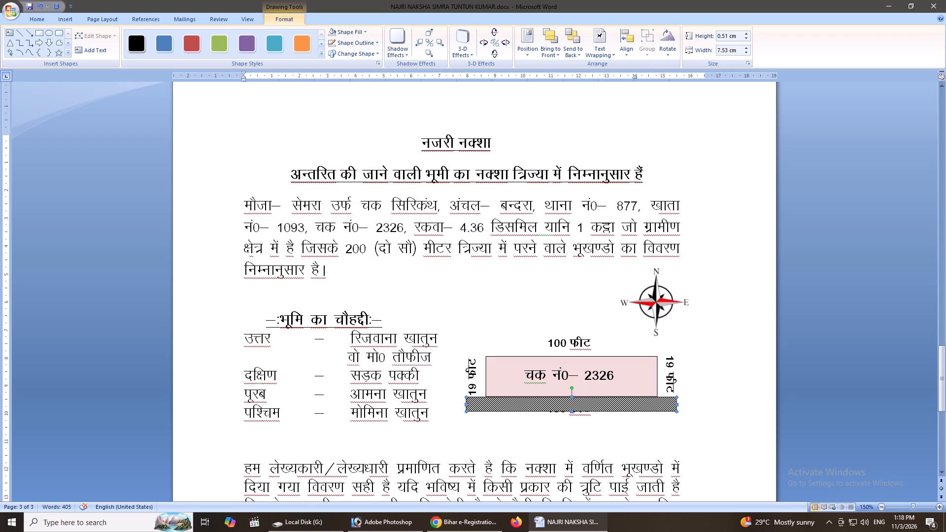
Change the strip's pattern foreground colour to red.
click(525, 402)
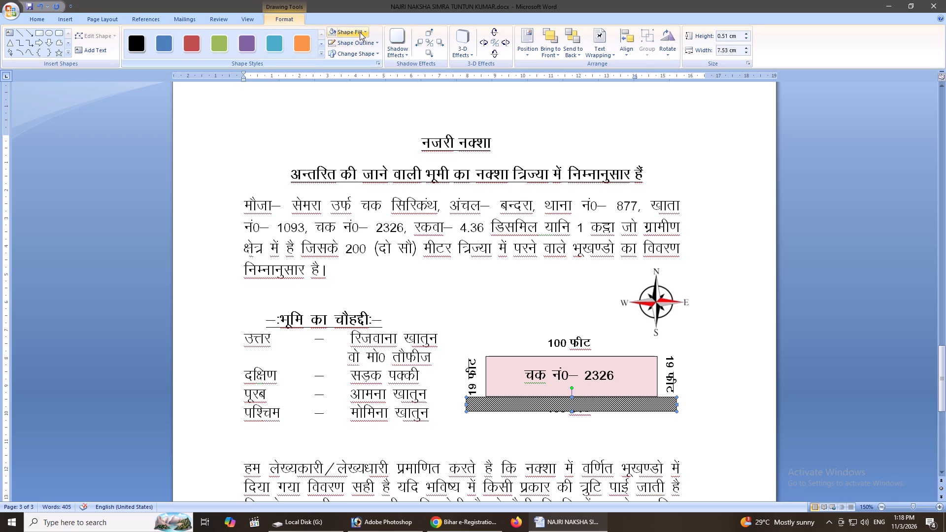
click(362, 32)
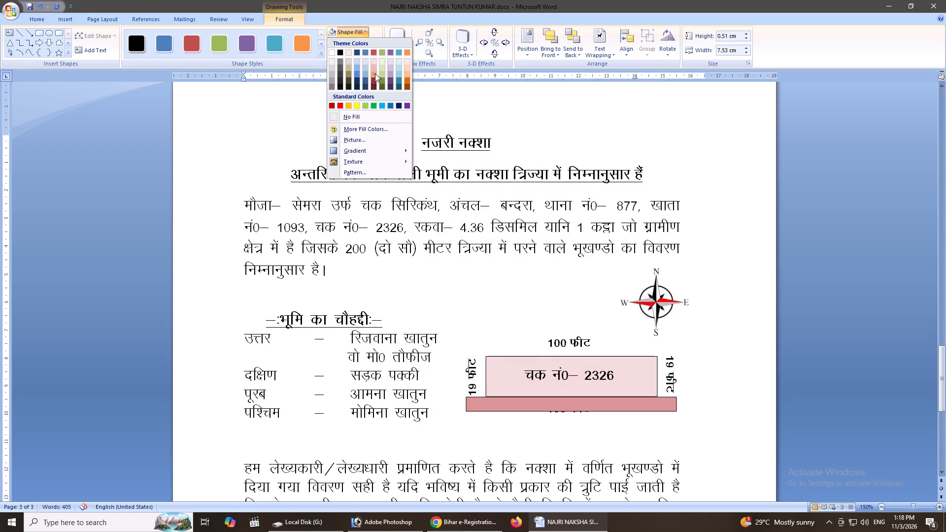
click(398, 169)
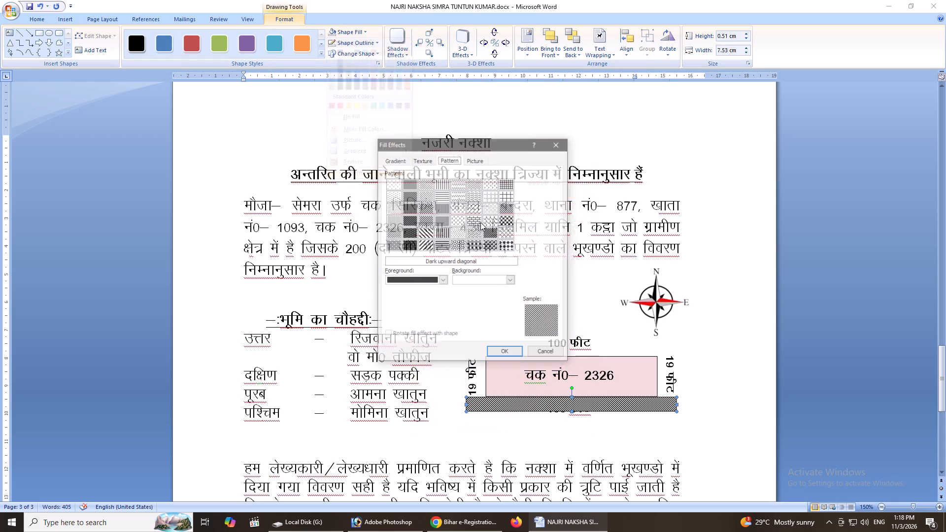
click(444, 274)
click(446, 278)
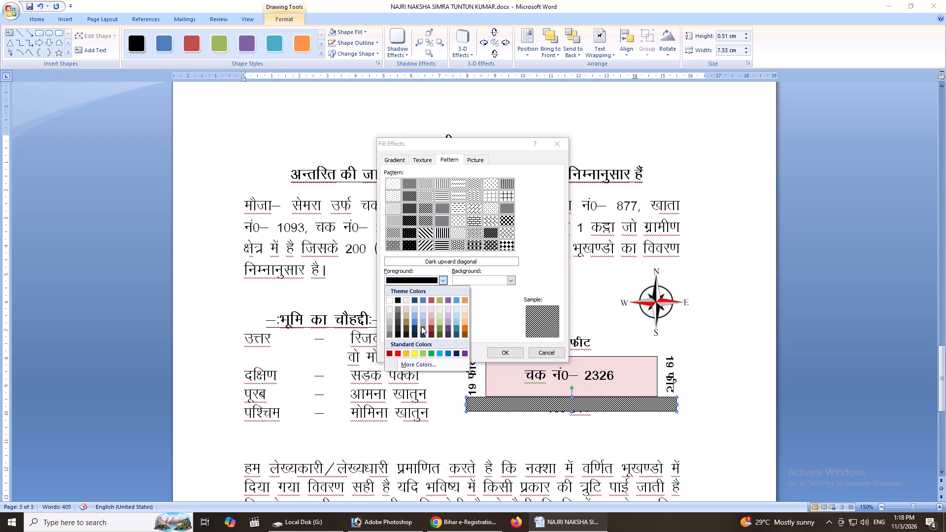
click(397, 353)
click(512, 352)
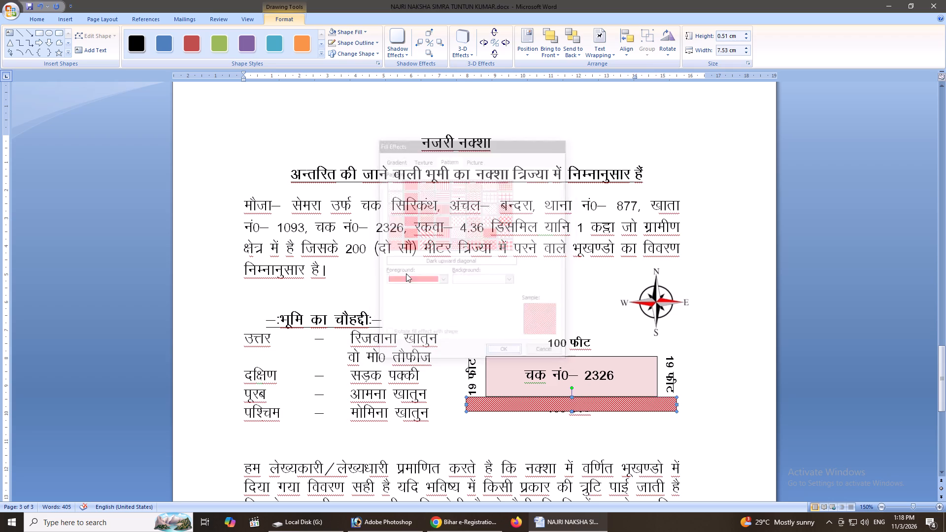
Move the southern 100 फीट label below the hatched strip and bring it to the front.
click(603, 425)
click(570, 414)
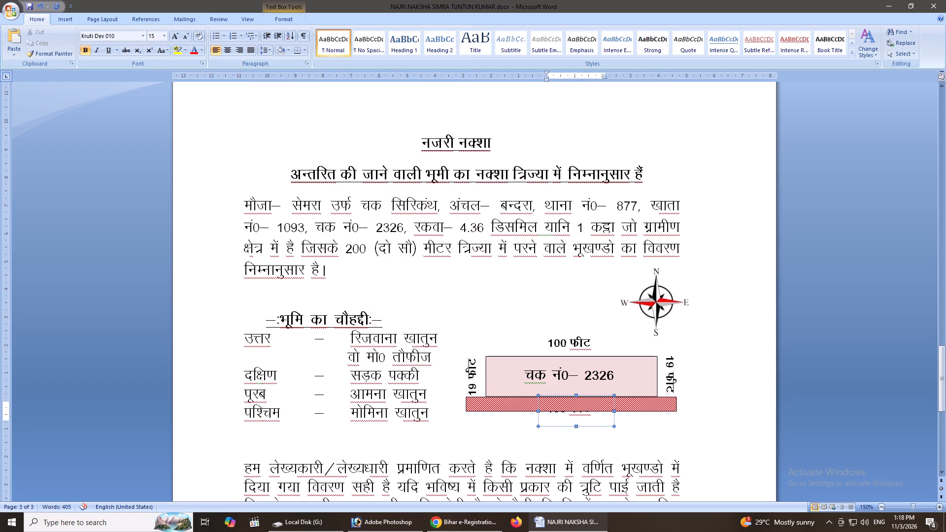
drag(600, 427, 598, 453)
drag(598, 453, 595, 443)
click(584, 425)
click(585, 410)
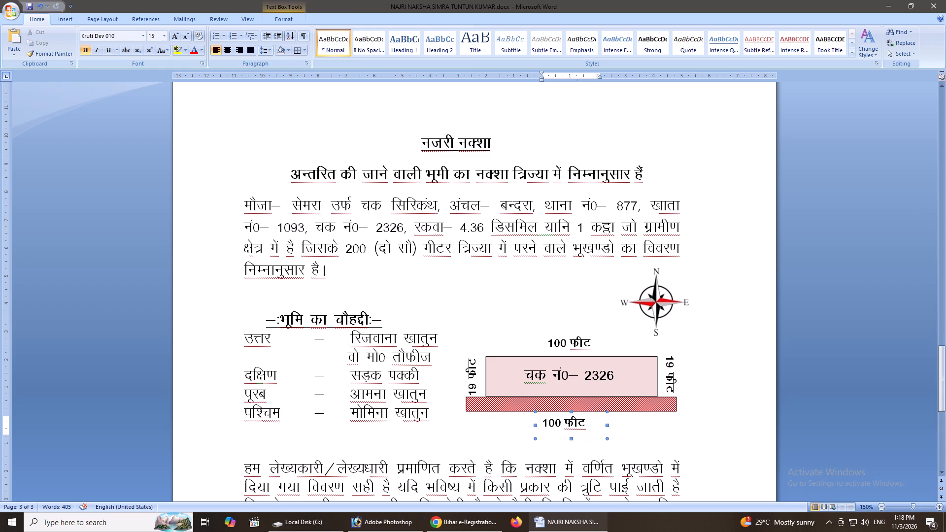
click(302, 20)
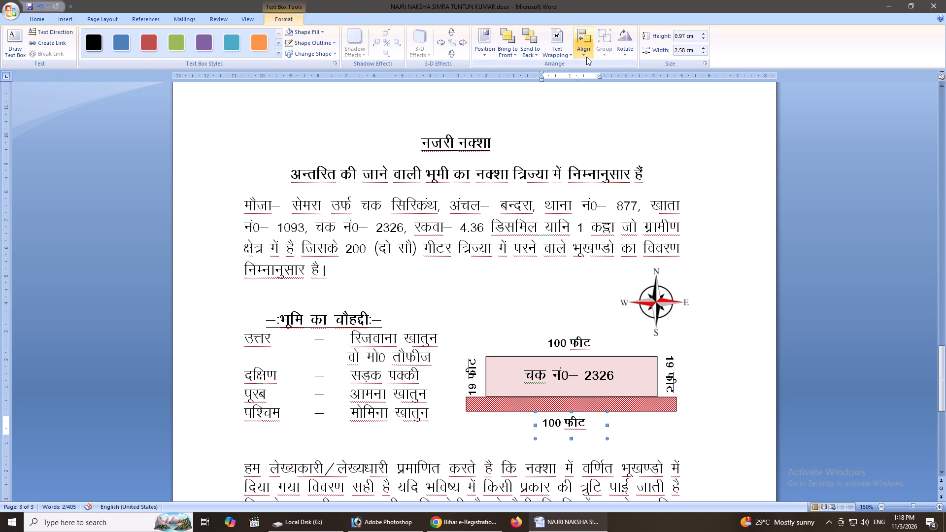
click(488, 57)
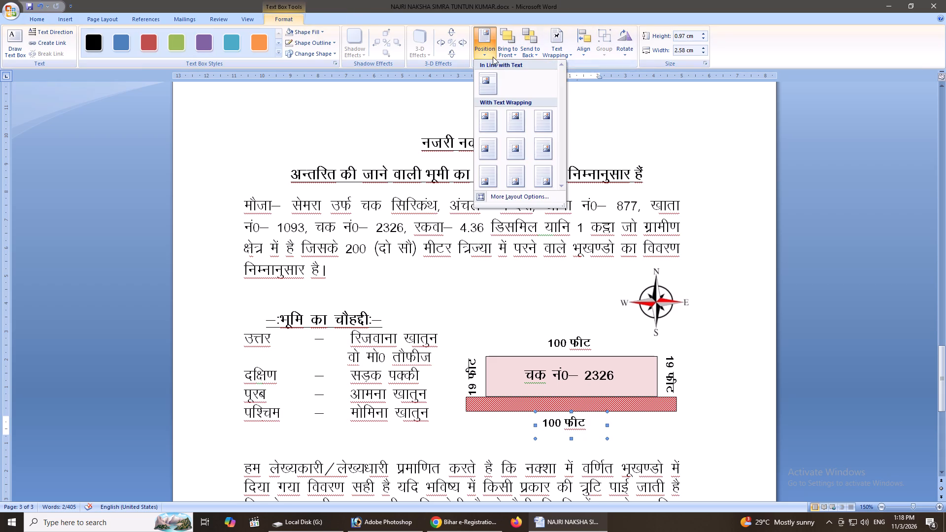
click(511, 51)
click(532, 67)
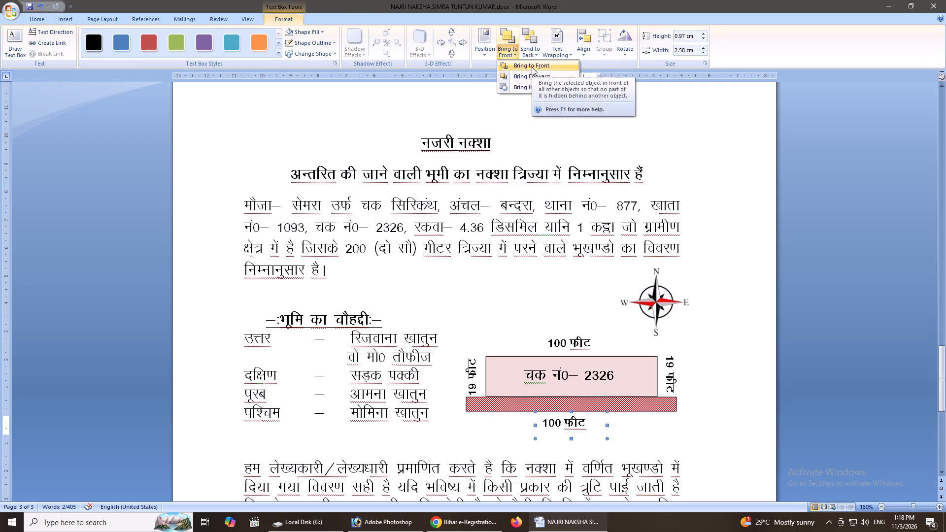
Nudge the hatched strip slightly below the plot and position the southern 100 फीट label over it, roughly centred under the plot.
click(595, 434)
drag(586, 440, 594, 415)
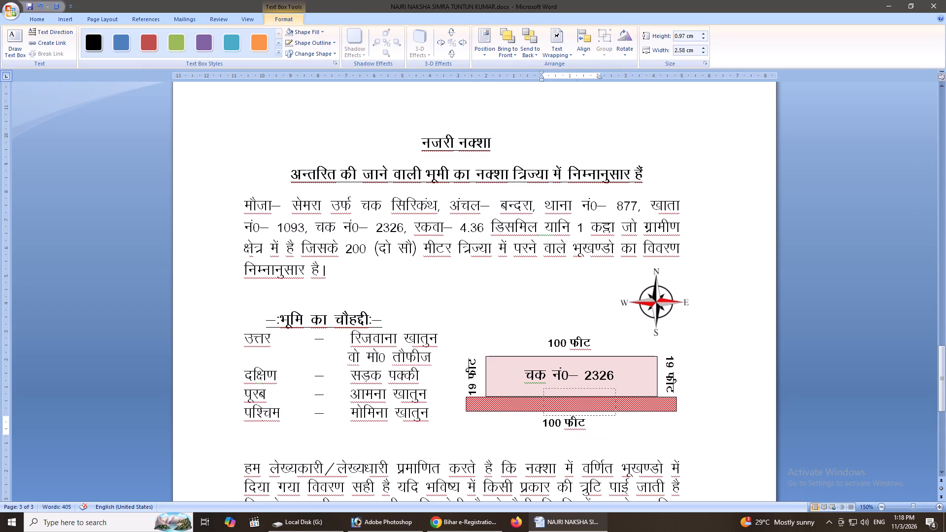
drag(594, 415, 588, 413)
click(593, 408)
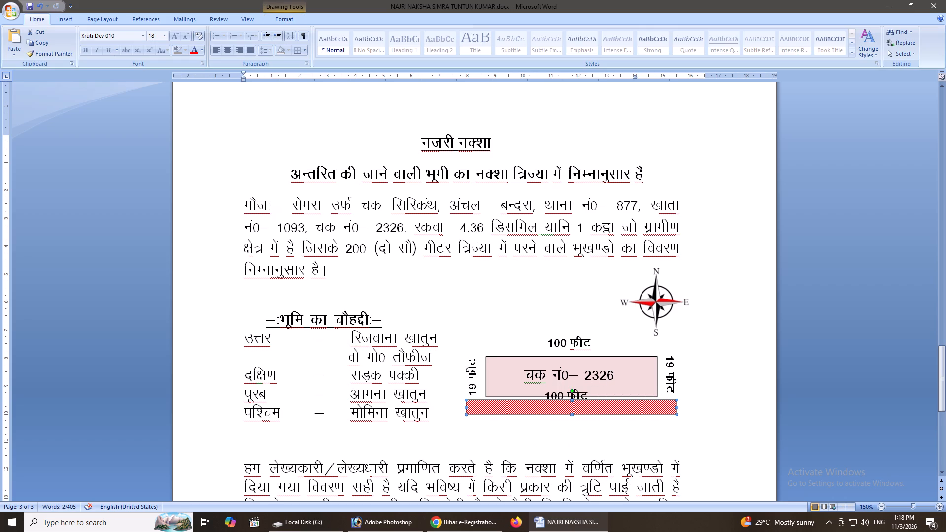
click(572, 396)
drag(584, 412, 584, 417)
key(Right)
key(Right)
key(Right)
key(Right)
key(Right)
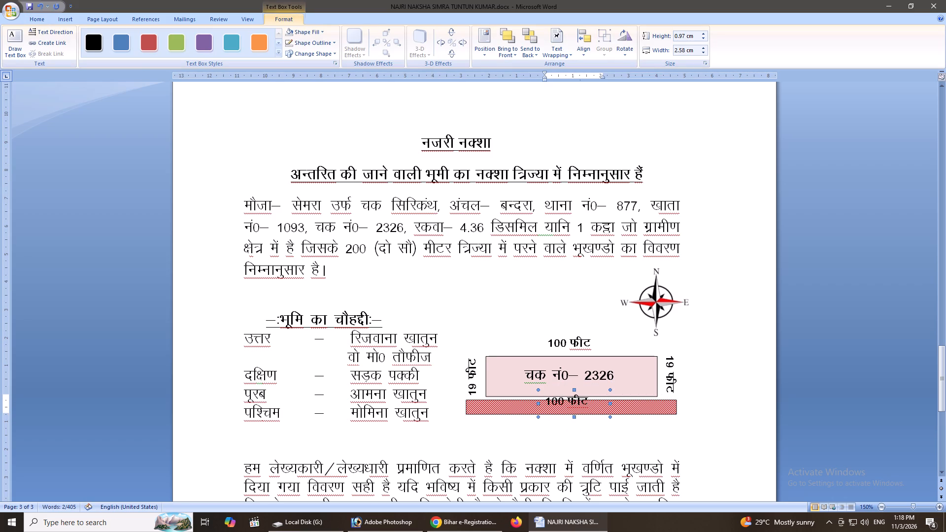
key(Right)
key(Right)
key(Right)
key(Down)
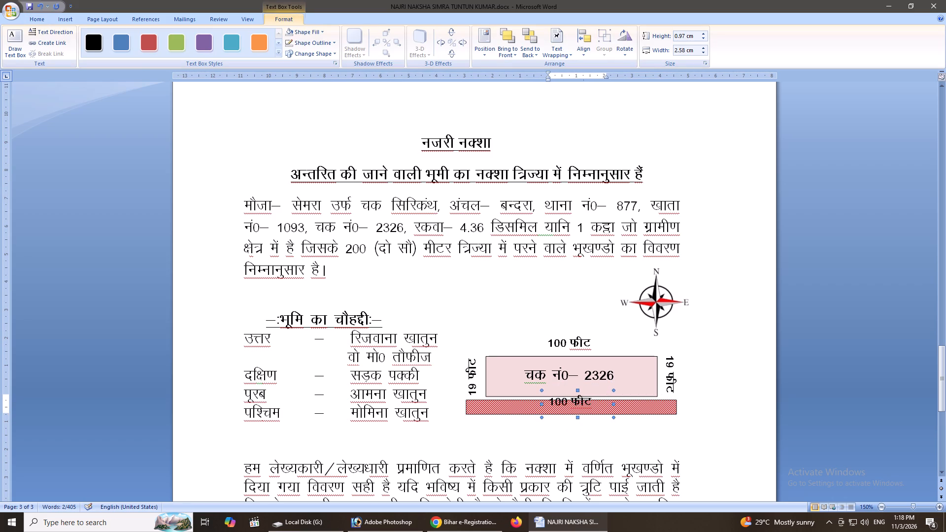
key(Down)
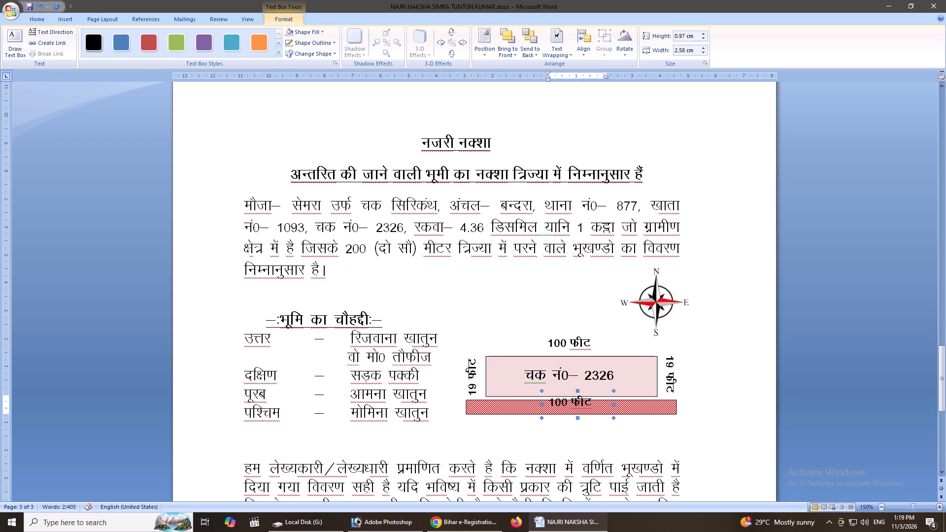
click(573, 404)
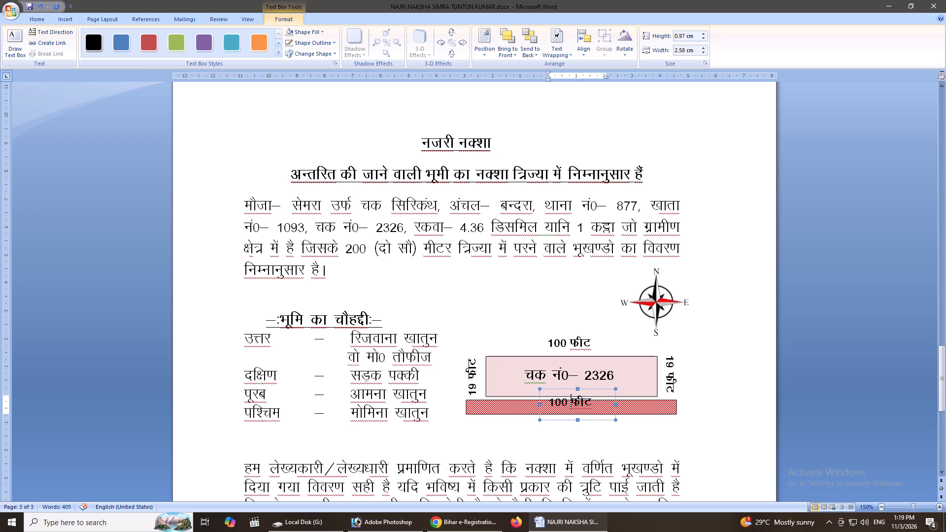
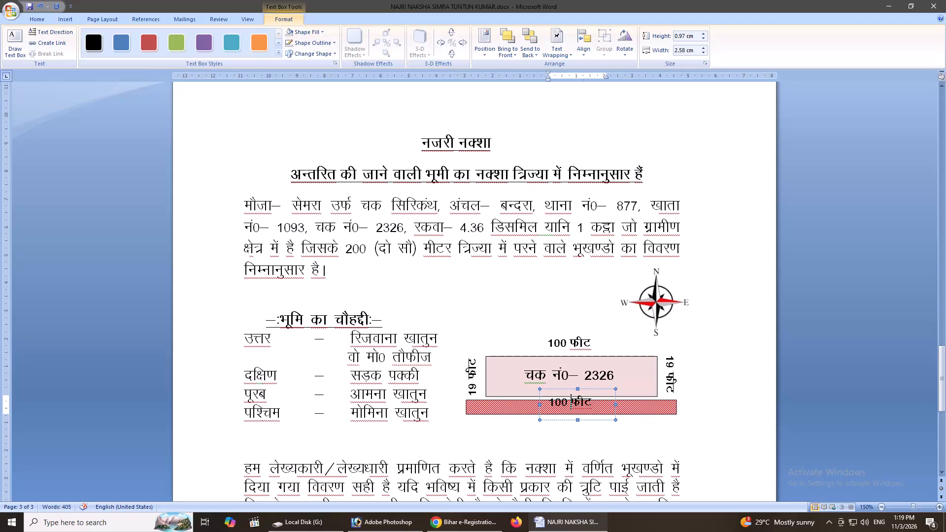
Nudge the southern 100 फीट label up off the hatched strip so it sits inside the plot's lower edge.
key(Down)
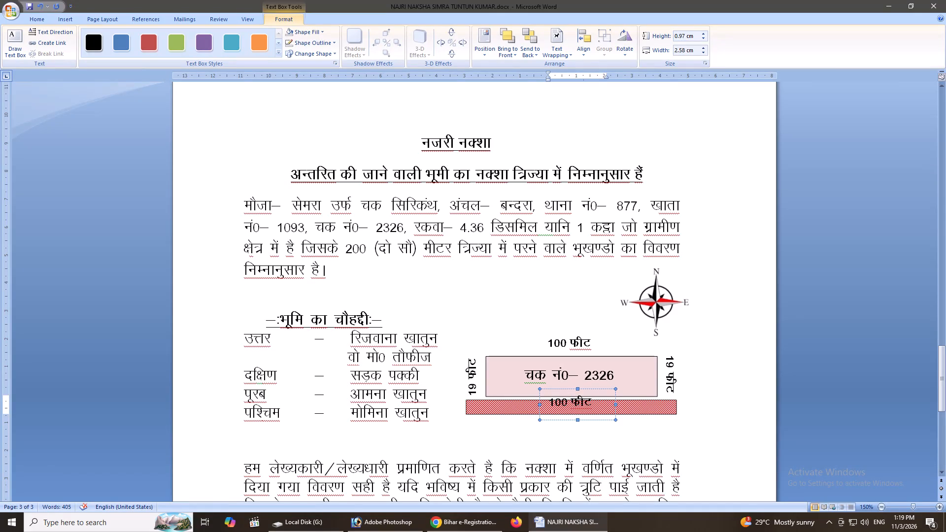
click(602, 422)
click(591, 400)
click(591, 417)
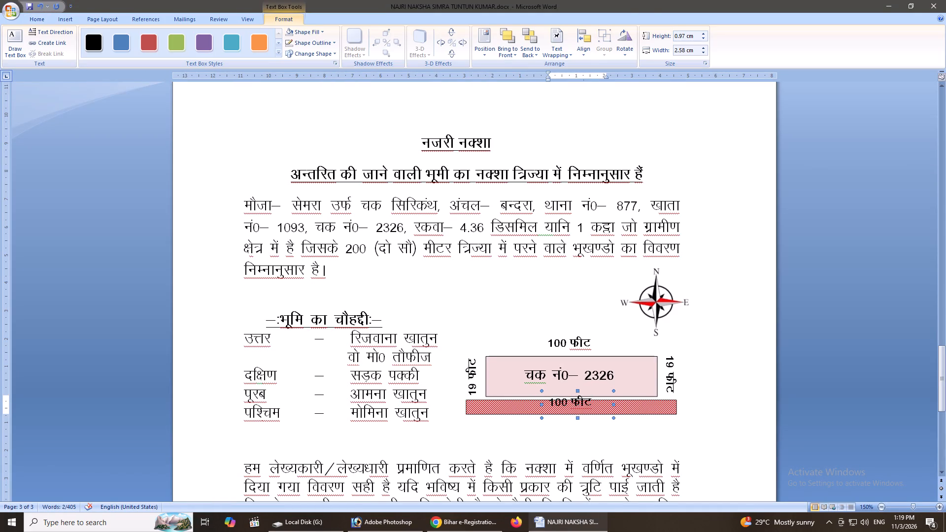
key(Down)
key(Up)
key(Up)
key(Up)
key(Up)
key(Up)
key(Up)
key(Up)
key(Up)
key(Up)
key(Up)
key(Up)
key(Up)
key(Up)
key(Up)
key(Up)
key(Up)
key(Up)
key(Up)
key(Up)
key(Up)
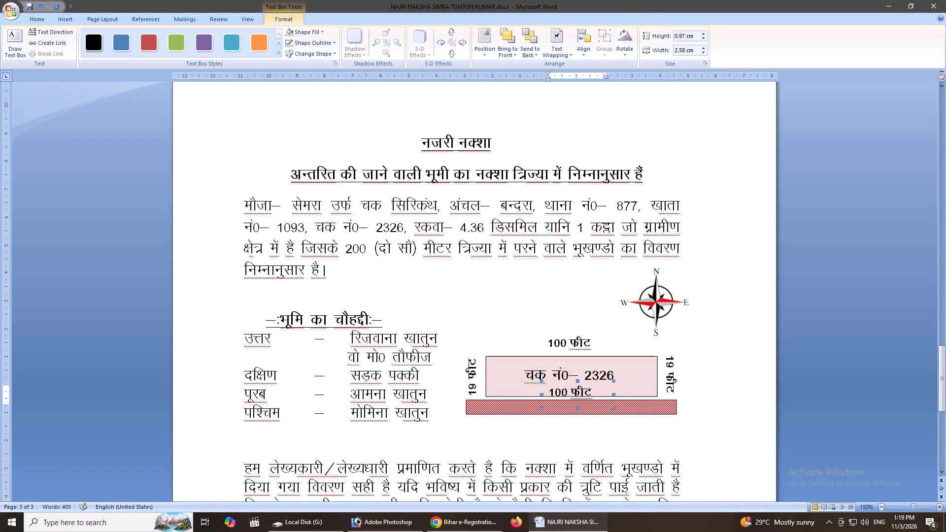
key(Up)
key(Up)
Duplicate the southern 100 फीट label and place the copy over the plot number.
click(606, 376)
click(612, 371)
drag(620, 376, 564, 374)
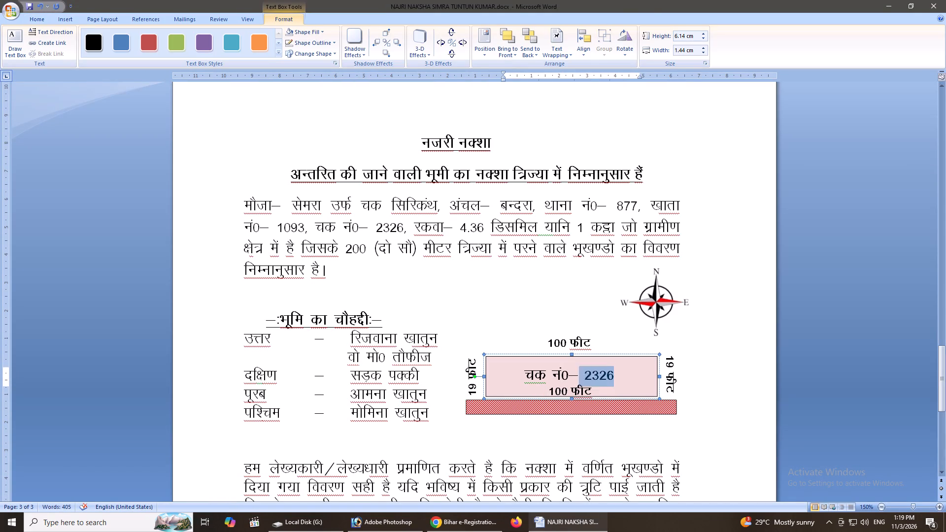
drag(564, 374, 537, 374)
click(549, 390)
drag(549, 390, 591, 391)
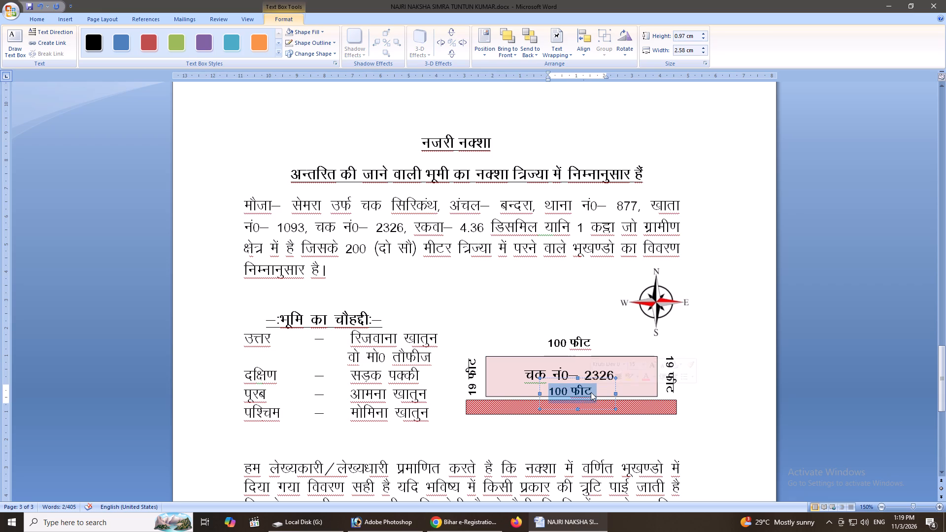
click(597, 408)
key(ctrl+d)
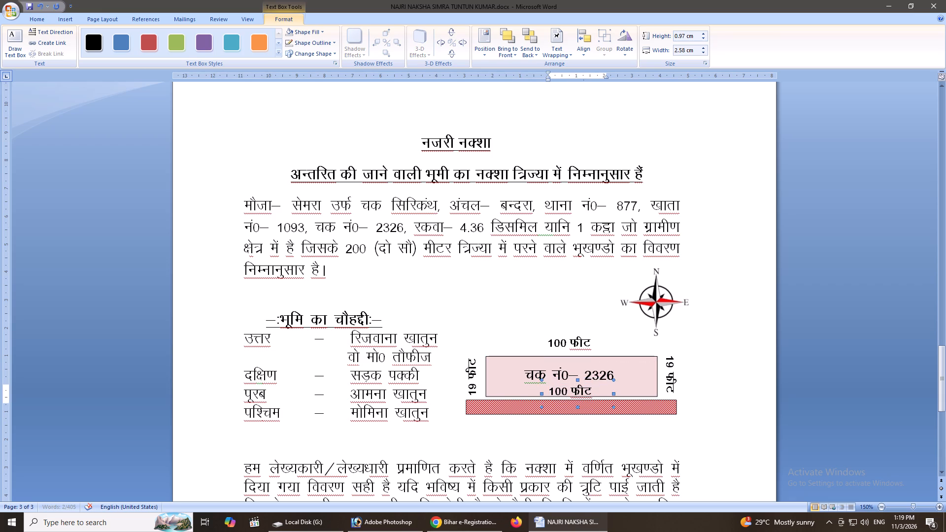
drag(599, 418, 595, 388)
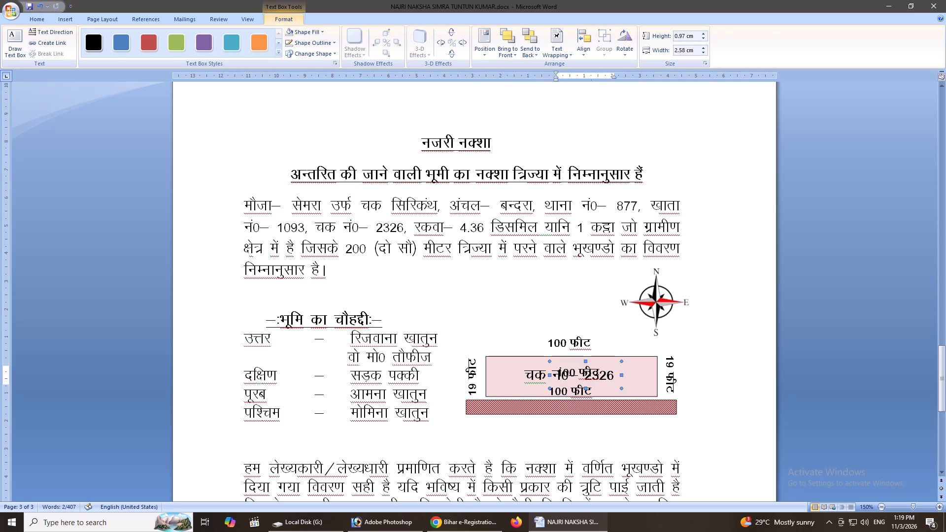
Cut the text चक नं0– 2326 from the plot shape and paste it over the duplicated label's text.
click(538, 369)
drag(523, 372, 614, 374)
key(ctrl+x)
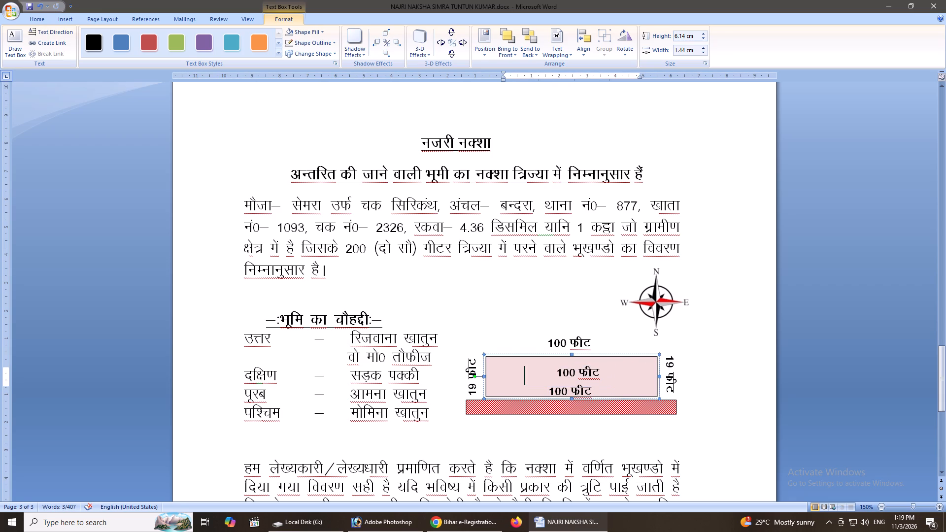
click(588, 372)
drag(601, 374, 542, 374)
key(ctrl+v)
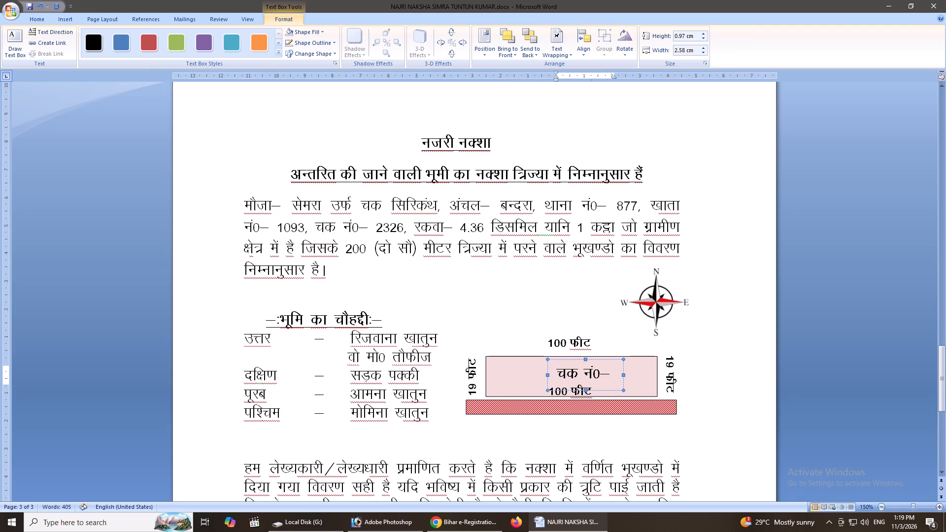
Shrink the plot-number text by two size steps and resize its text box to about 4.85 cm wide and 0.95 cm high.
drag(623, 389, 650, 381)
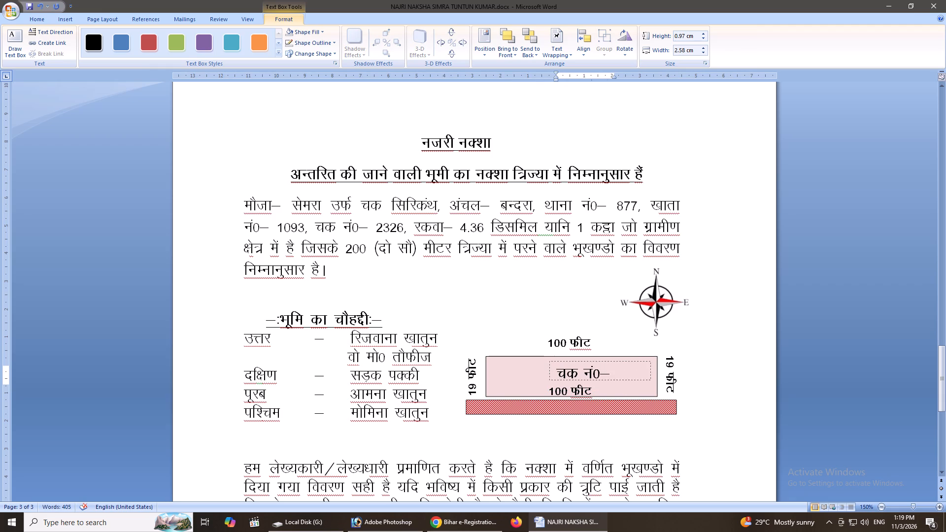
drag(650, 381, 686, 381)
click(621, 370)
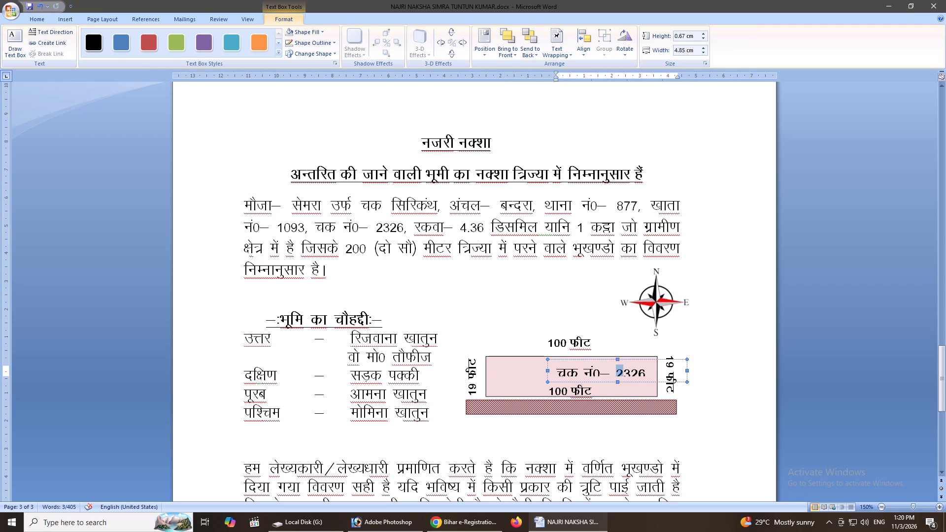
drag(553, 370, 653, 378)
key(ctrl+bracketleft)
key(ctrl+bracketleft)
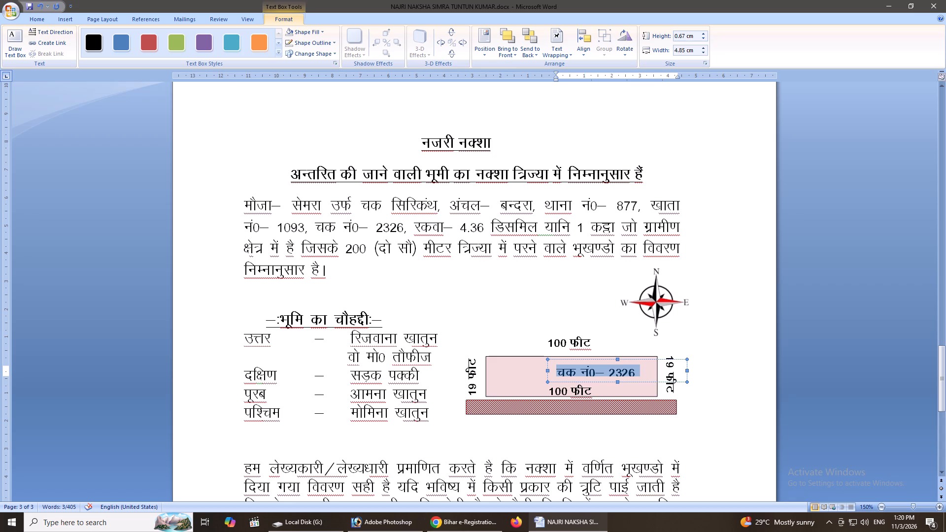
drag(617, 383, 615, 391)
Nudge the plot-number label westward until it is roughly centred in the plot, above the inner 100 फीट label.
key(Left)
key(Left)
key(Left)
key(Left)
key(Left)
key(Left)
key(Left)
key(Left)
key(Left)
key(Left)
key(Left)
key(Left)
key(Left)
key(Left)
key(Left)
key(Left)
key(Left)
key(Left)
key(Left)
key(Left)
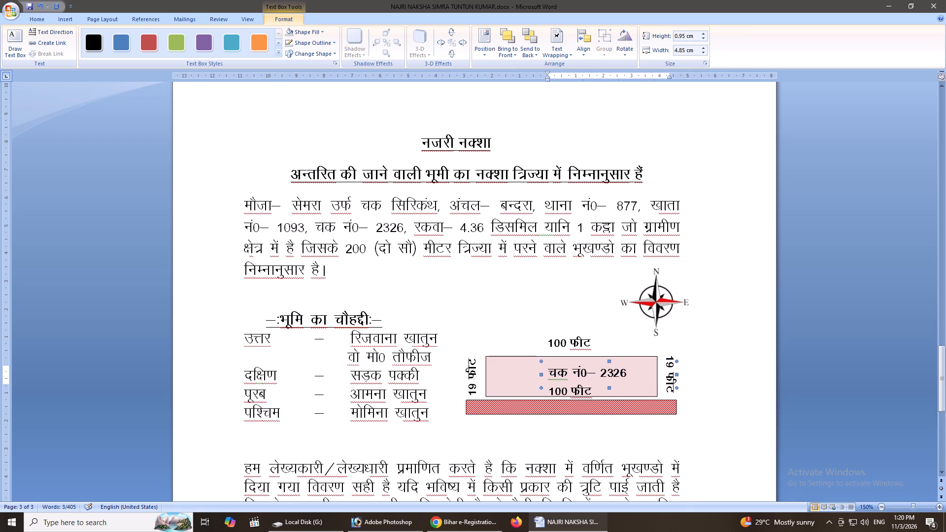
key(Up)
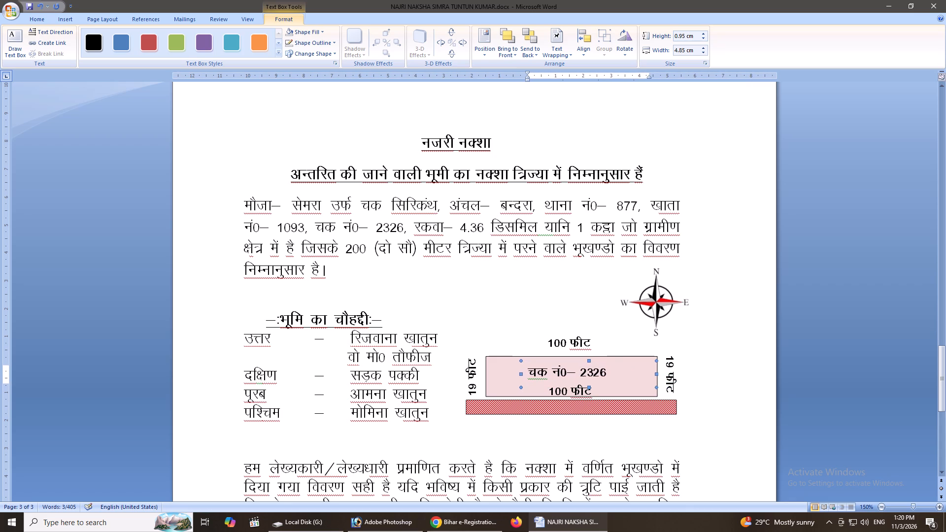
Fine-tune the inner 100 फीट label slightly upward beneath the plot number.
click(581, 392)
click(584, 378)
key(Up)
key(Up)
key(Up)
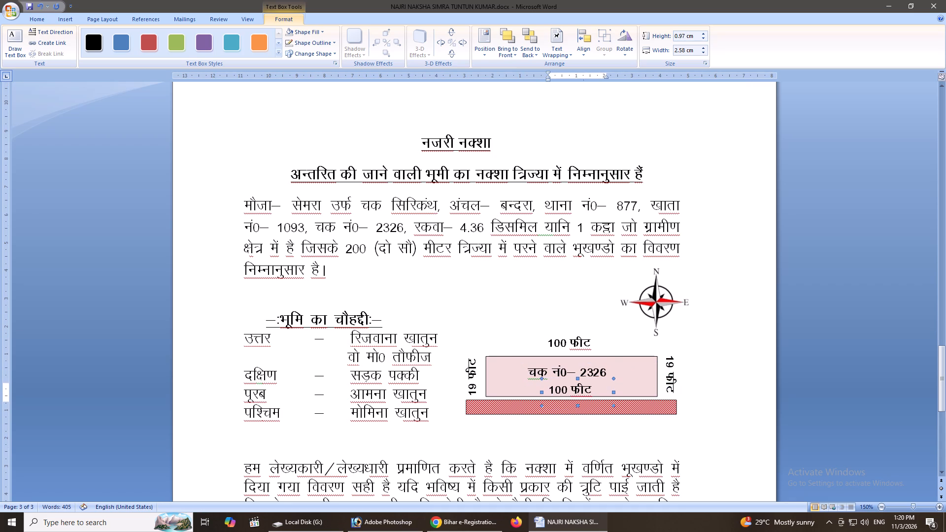
key(Up)
key(Up)
key(Left)
key(Down)
Nudge the hatched strip up against the plot's southern edge.
click(558, 412)
key(Up)
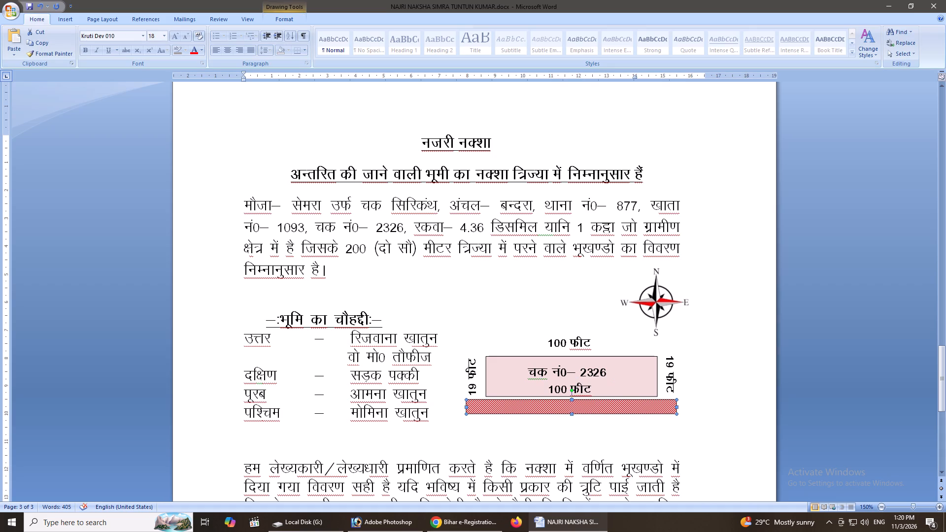
key(Up)
key(Up)
key(Up)
key(Up)
Duplicate the inner 100 फीट label and position the copy on the hatched strip, directly beneath the original.
click(581, 405)
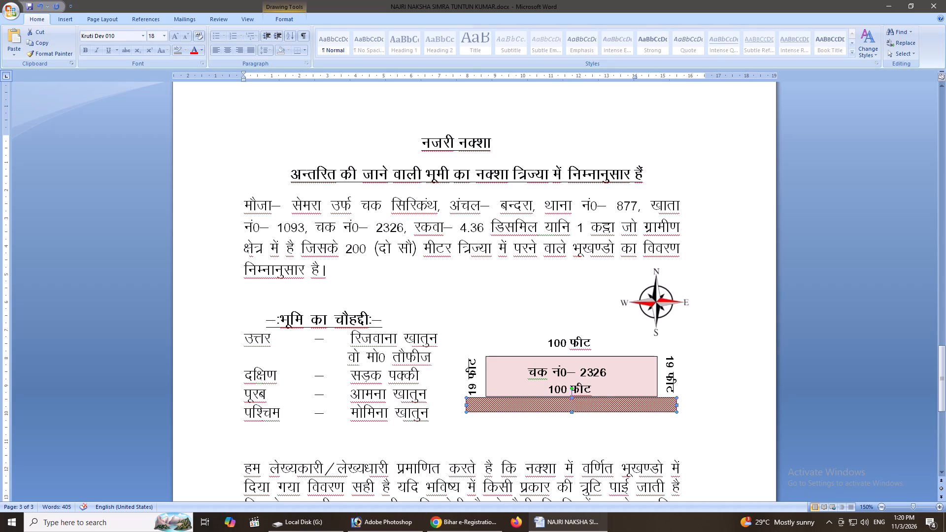
click(560, 390)
click(529, 404)
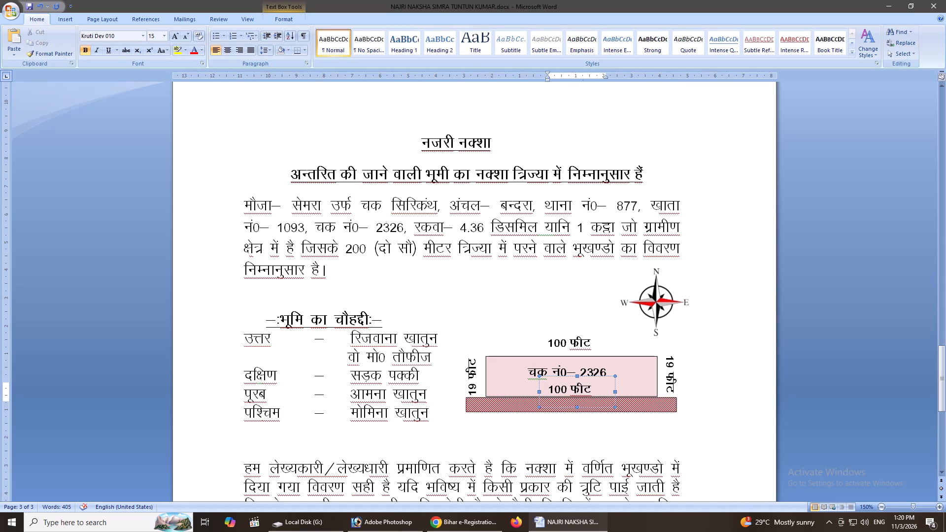
click(561, 389)
click(563, 404)
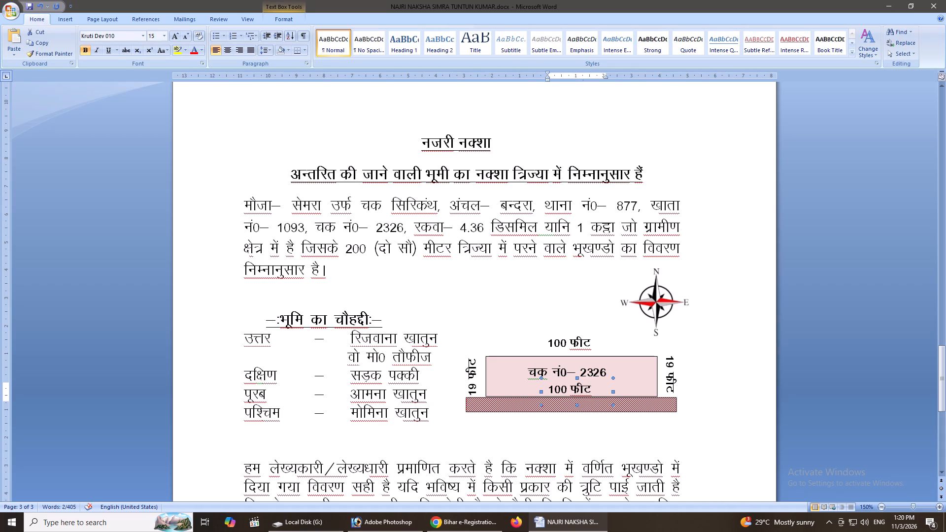
key(ctrl+d)
key(Left)
key(Left)
key(Left)
key(Left)
key(Left)
key(Left)
key(Left)
key(Left)
key(Left)
key(Left)
key(Left)
key(Left)
key(Left)
key(Left)
key(Left)
key(Left)
key(Left)
key(Left)
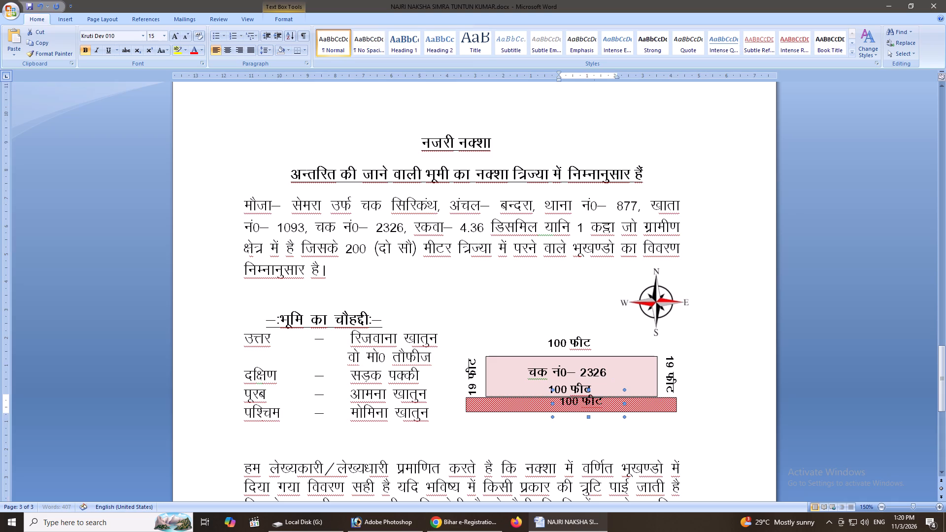
key(Down)
key(Down)
key(Down)
key(Down)
key(Down)
key(Down)
key(Left)
key(Left)
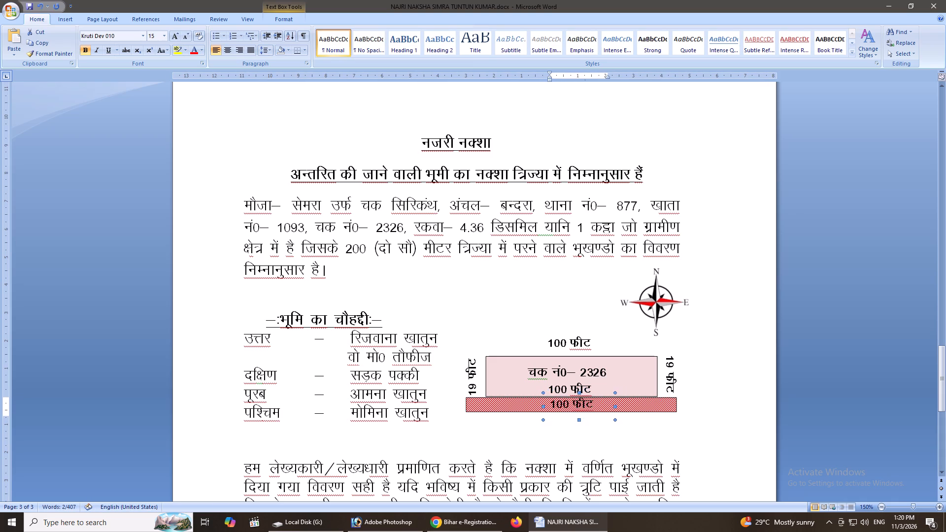
key(Left)
key(Left)
Replace the text of the label on the hatched strip with सड़क पक्की.
drag(595, 404, 548, 407)
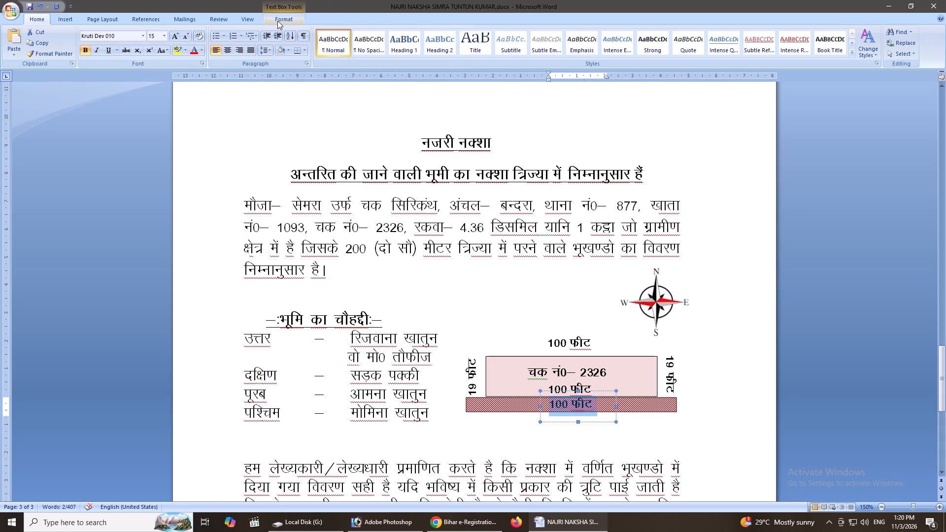
click(277, 21)
click(279, 19)
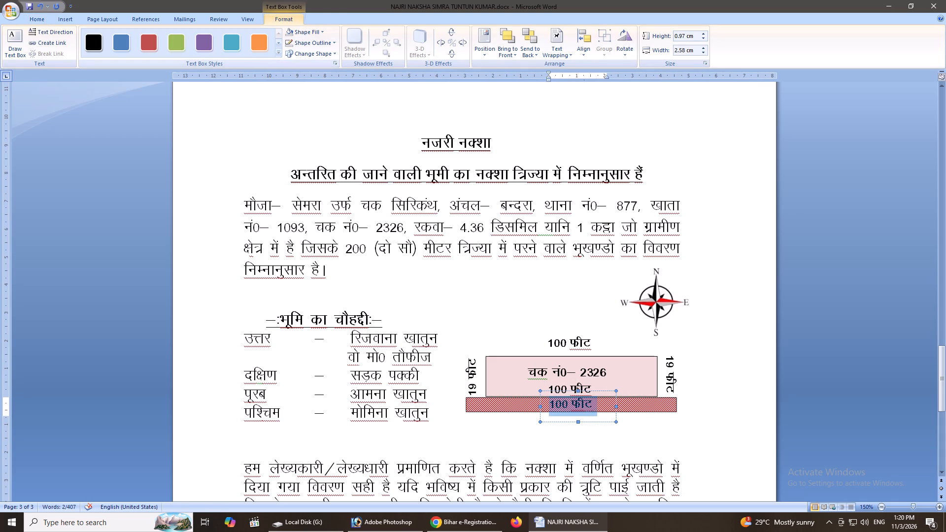
click(589, 407)
drag(590, 406, 554, 406)
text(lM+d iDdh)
Nudge the सड़क पक्की label westward until it is centred on the hatched strip.
click(589, 421)
key(Left)
key(Left)
key(Left)
key(Left)
key(Left)
key(Left)
key(Left)
key(Left)
key(Left)
key(Left)
key(Left)
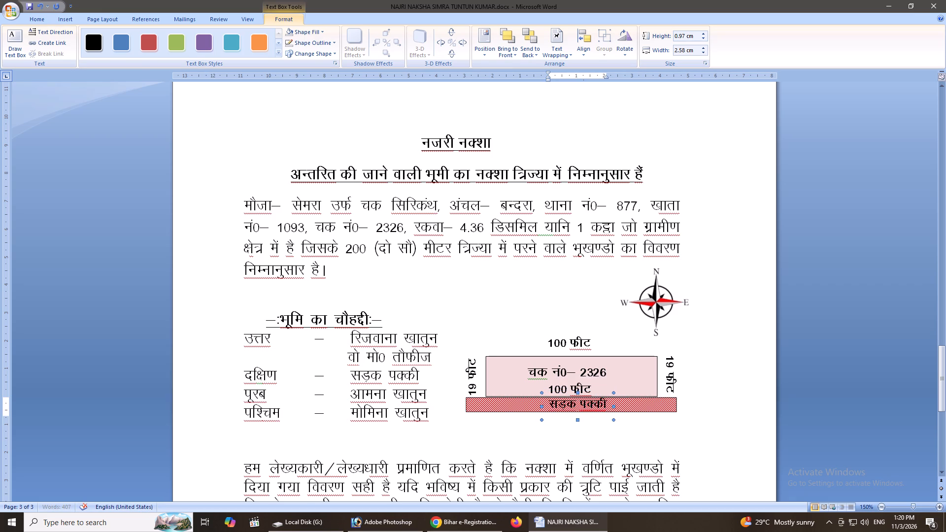
key(Left)
key(Down)
key(Down)
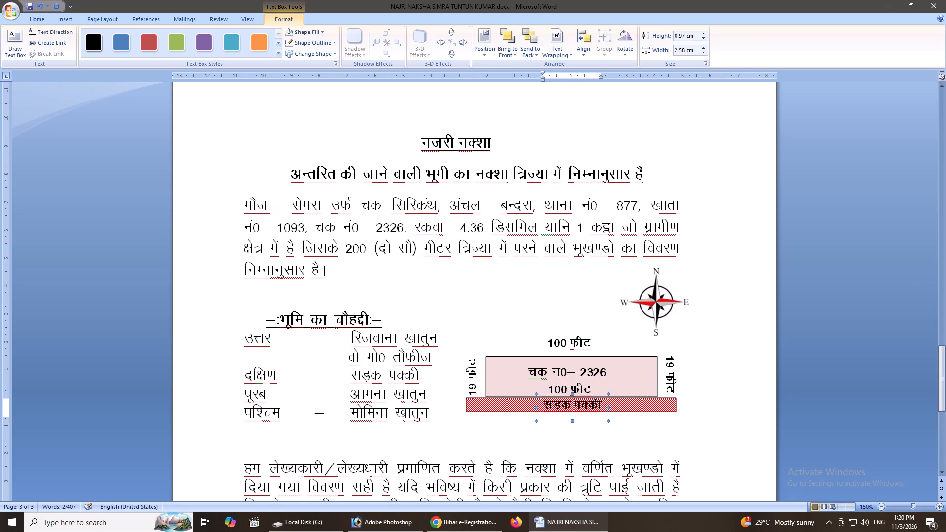
key(Left)
key(Up)
Extend the hatched strip slightly downward and nudge it flush with the plot's southern edge.
drag(601, 405, 534, 400)
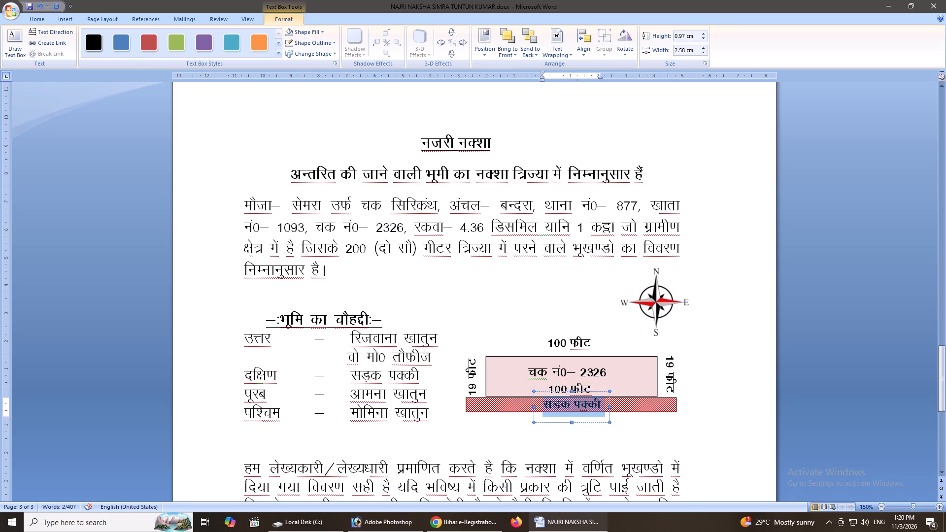
click(630, 407)
click(607, 411)
click(631, 404)
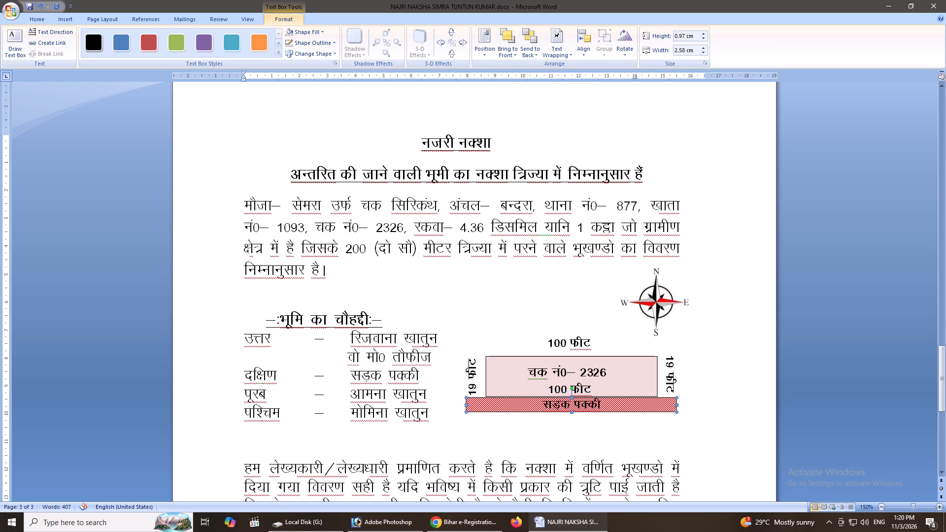
click(572, 413)
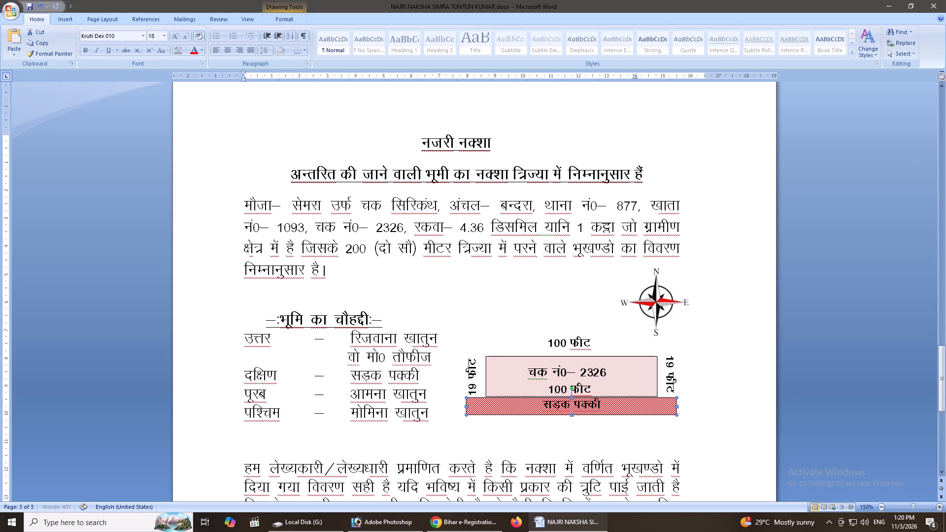
key(Up)
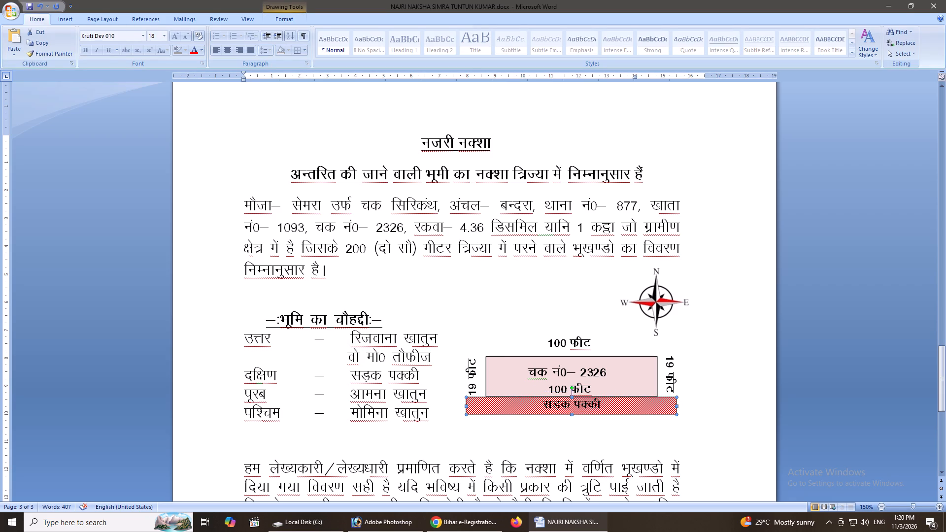
key(Down)
key(Up)
Nudge the सड़क पक्की label slightly down to centre it vertically in the taller strip.
click(579, 402)
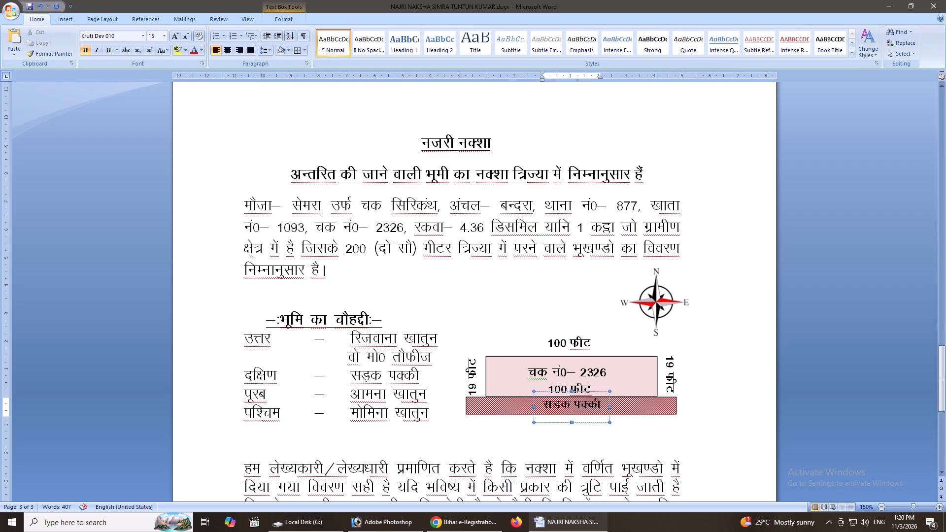
click(594, 422)
key(Down)
key(Down)
Change the सड़क पक्की label's font colour to white, keeping it bold.
drag(600, 406, 536, 400)
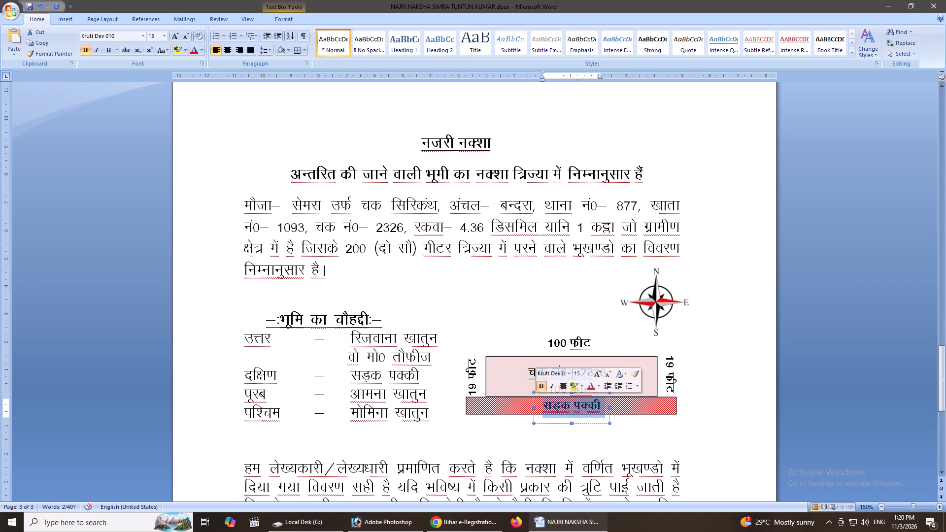
click(201, 54)
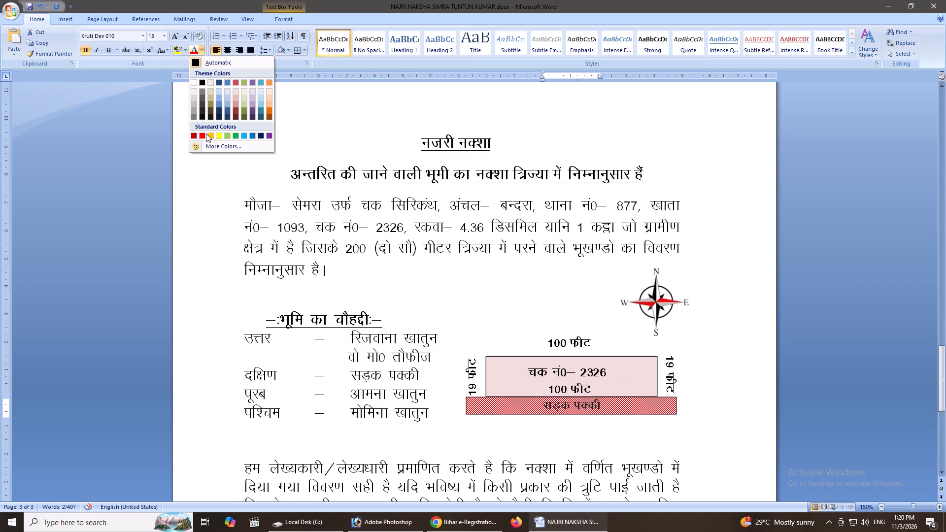
click(196, 81)
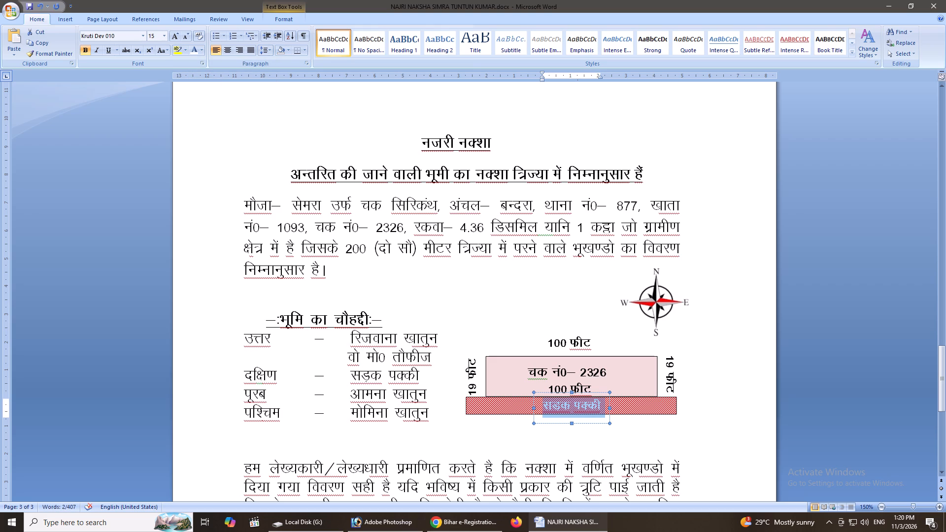
key(ctrl+b)
key(ctrl+b)
click(575, 449)
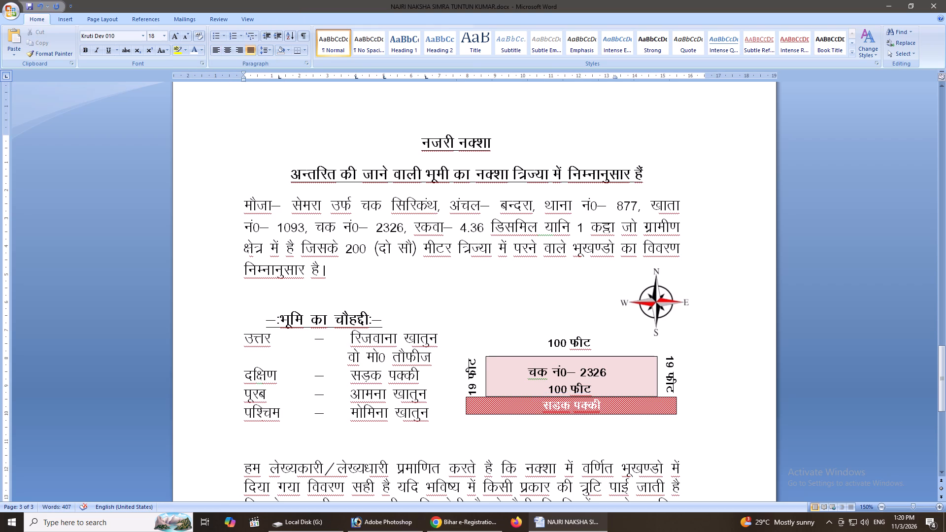
Print one copy of all pages on the EPSON L3210, using its A4 portrait, high-quality grayscale settings.
ctrl+scroll(426, 371, down, 7)
ctrl+scroll(429, 370, up, 9)
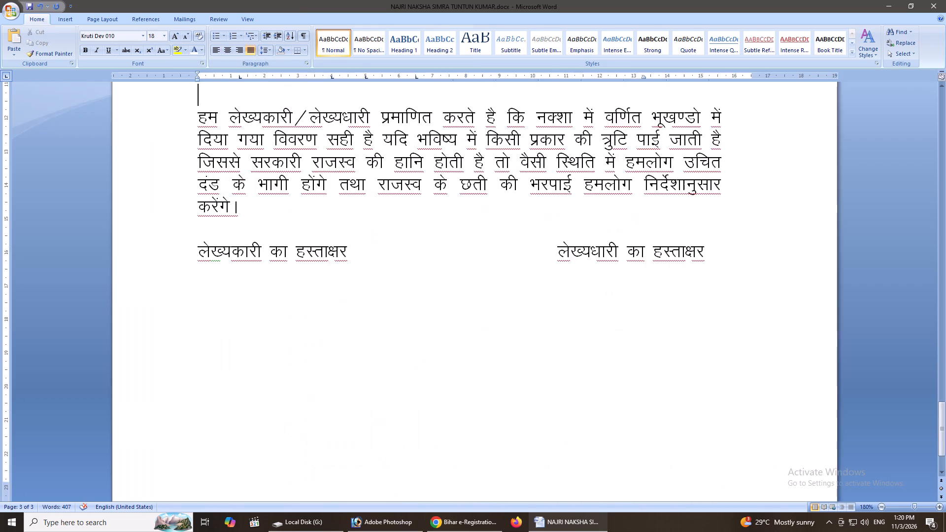
ctrl+scroll(417, 362, up, 2)
scroll(417, 362, up, 6)
ctrl+scroll(405, 356, down, 2)
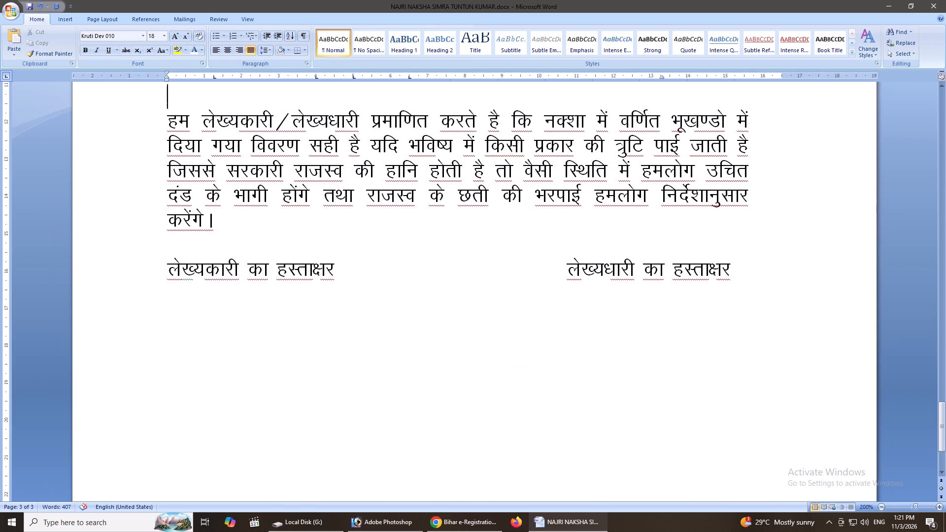
ctrl+scroll(412, 354, down, 2)
scroll(420, 354, up, 5)
ctrl+scroll(424, 356, down, 2)
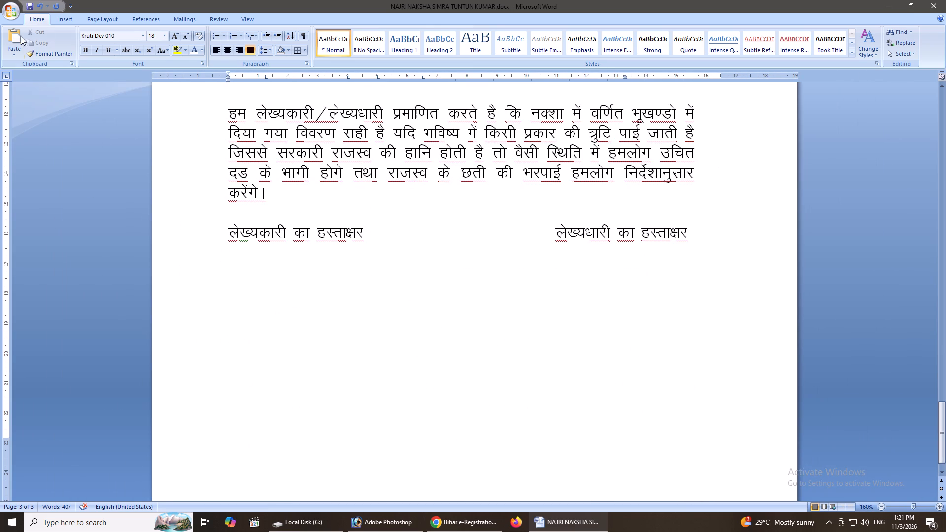
key(ctrl+p)
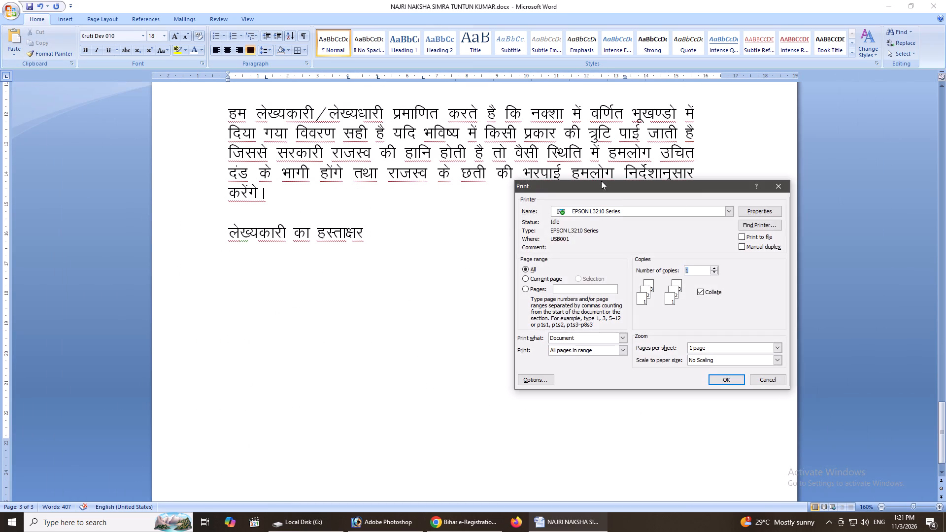
click(769, 209)
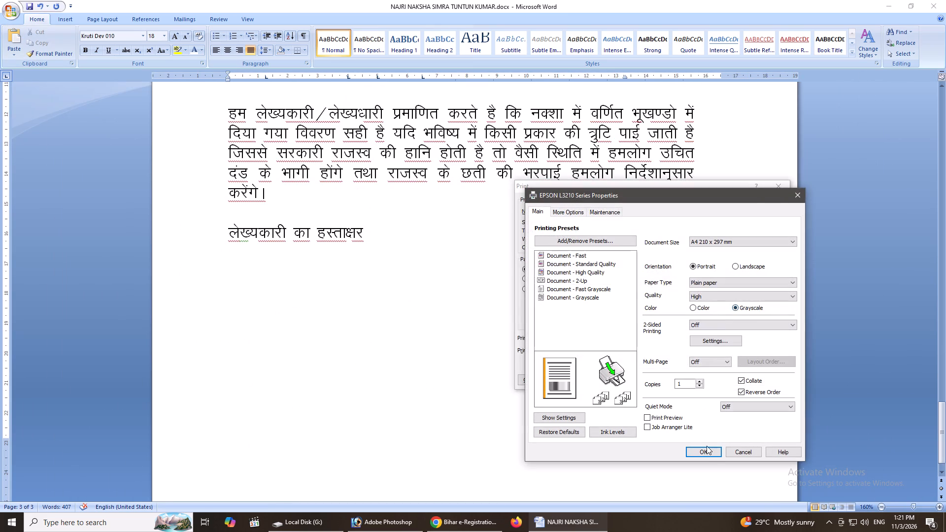
click(707, 455)
click(727, 382)
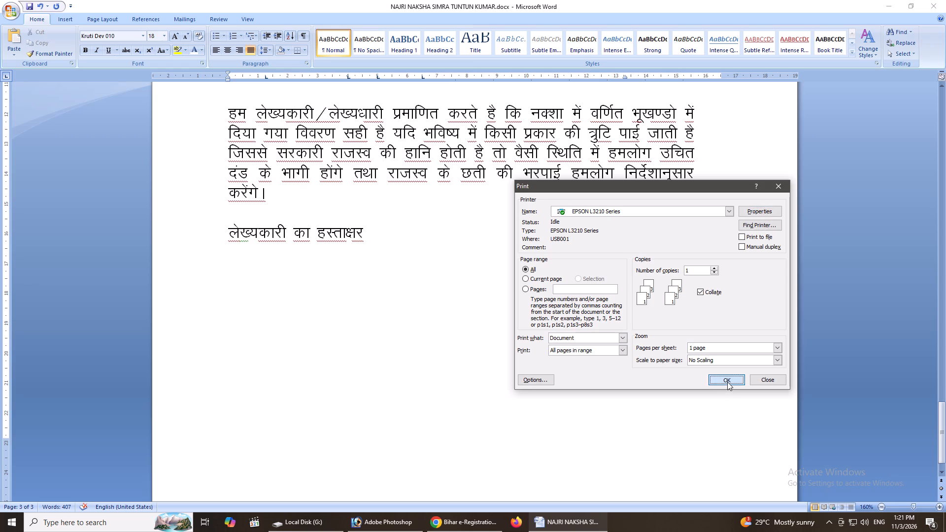
Display the नजरी नक्शा document in Print Preview.
click(608, 364)
scroll(589, 359, up, 2)
scroll(589, 359, down, 1)
scroll(589, 359, up, 2)
click(537, 368)
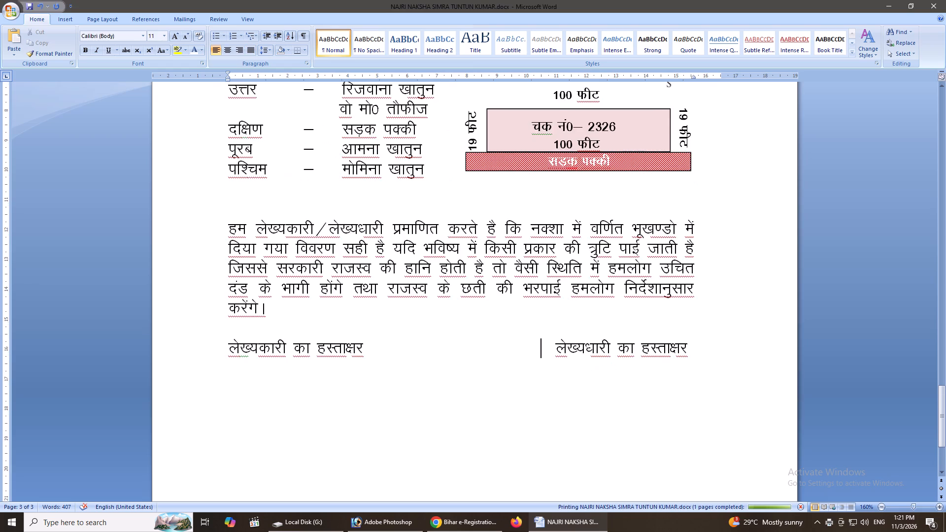
scroll(542, 367, up, 3)
ctrl+scroll(546, 364, down, 2)
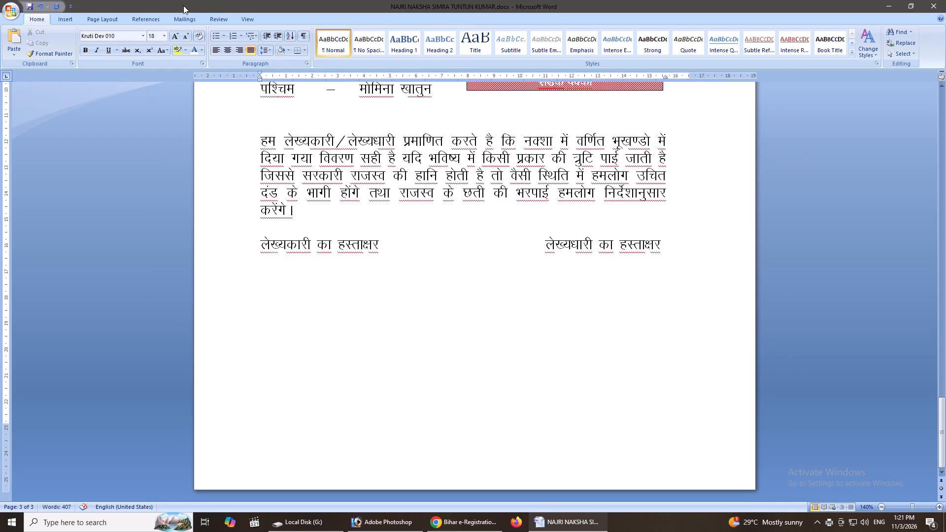
click(7, 15)
click(50, 124)
click(83, 108)
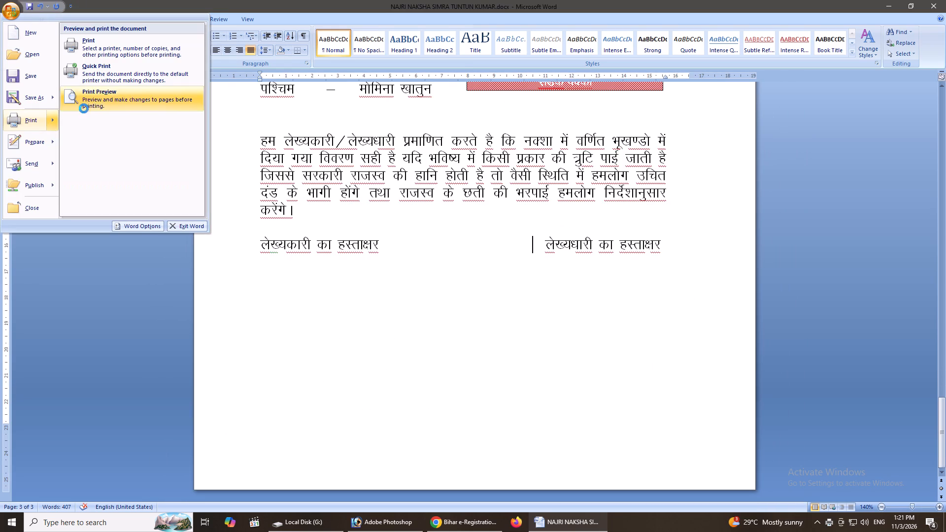
Capture a rectangular screen snip of the नजरी नक्शा page from its heading through the end of the declaration paragraph.
ctrl+scroll(434, 249, up, 4)
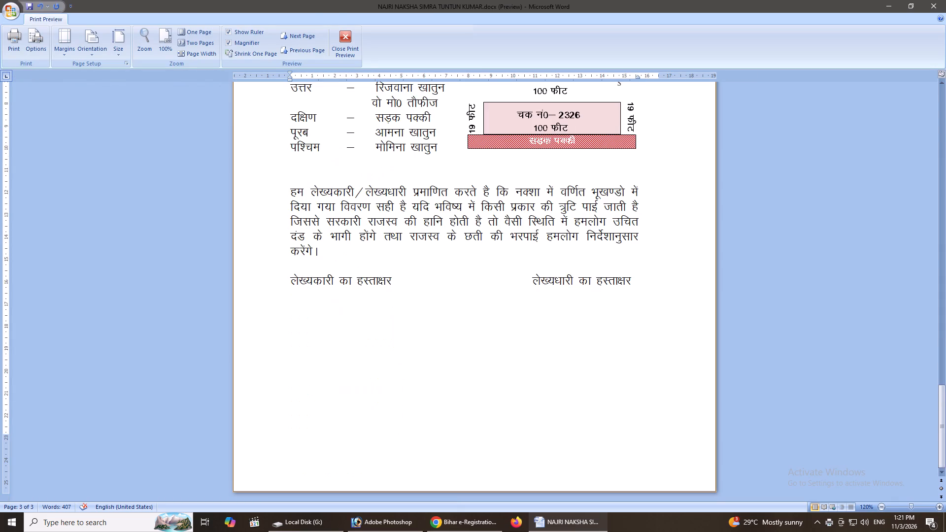
scroll(603, 309, up, 2)
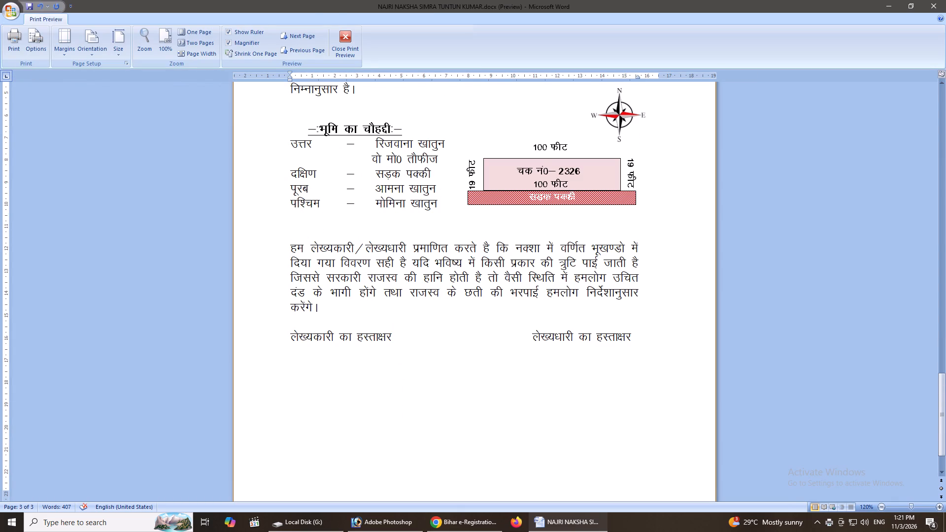
scroll(681, 329, up, 5)
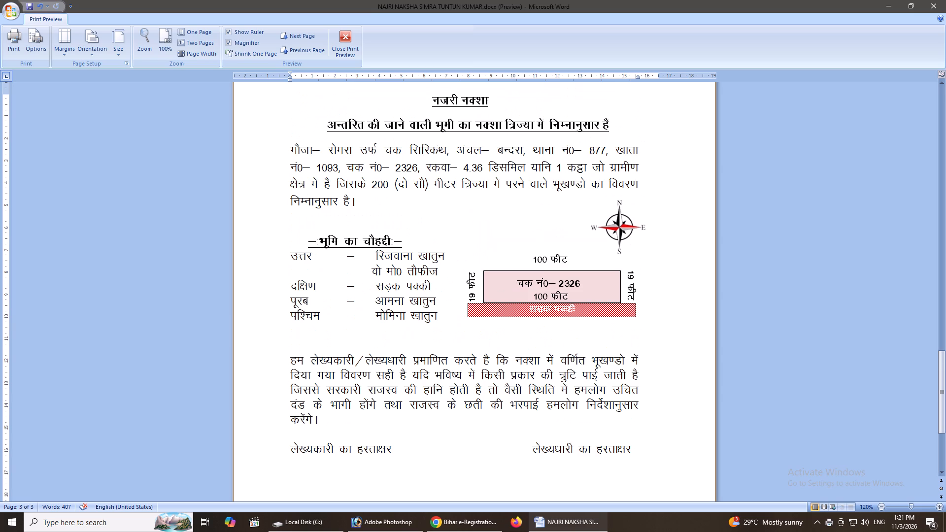
key(shift+super+s)
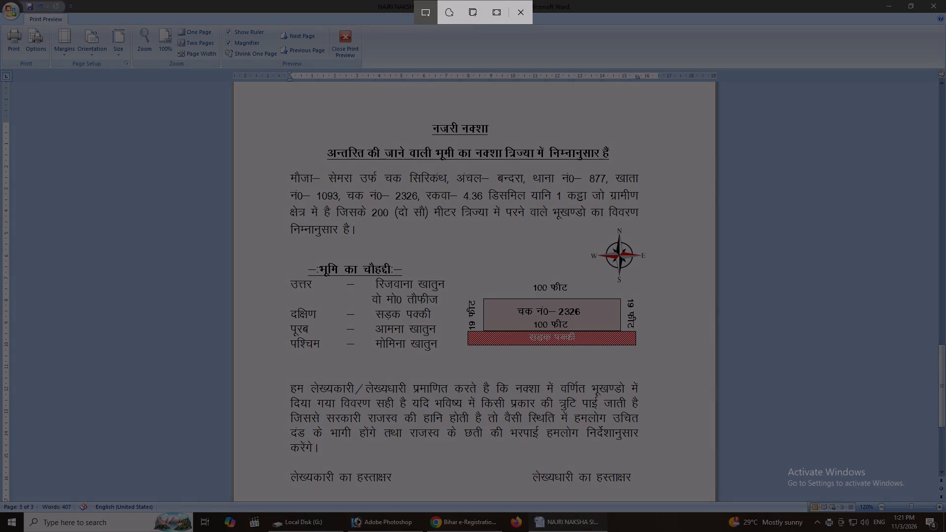
drag(271, 105, 670, 466)
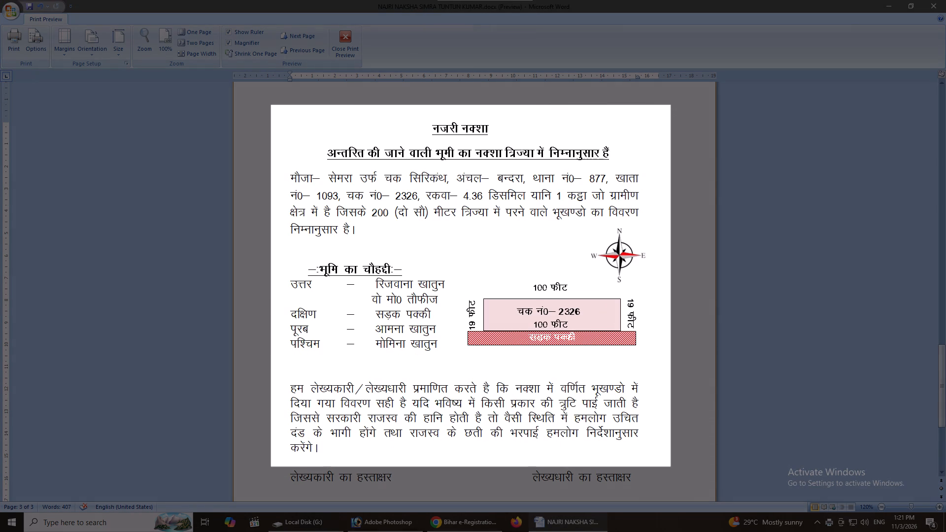
drag(670, 466, 661, 466)
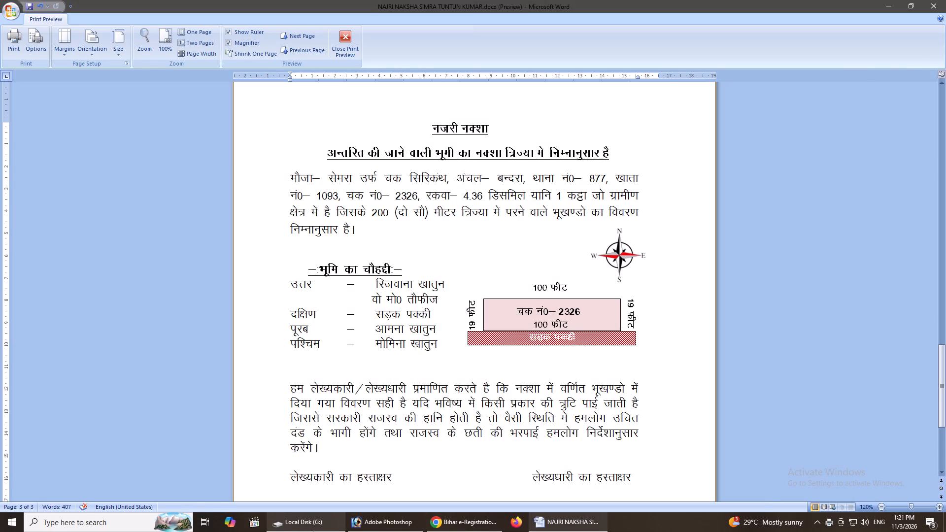
Switch to Photoshop, create a new image at the default clipboard size and paste the captured snip into it.
click(362, 527)
key(ctrl+n)
key(ctrl+Return)
key(ctrl+v)
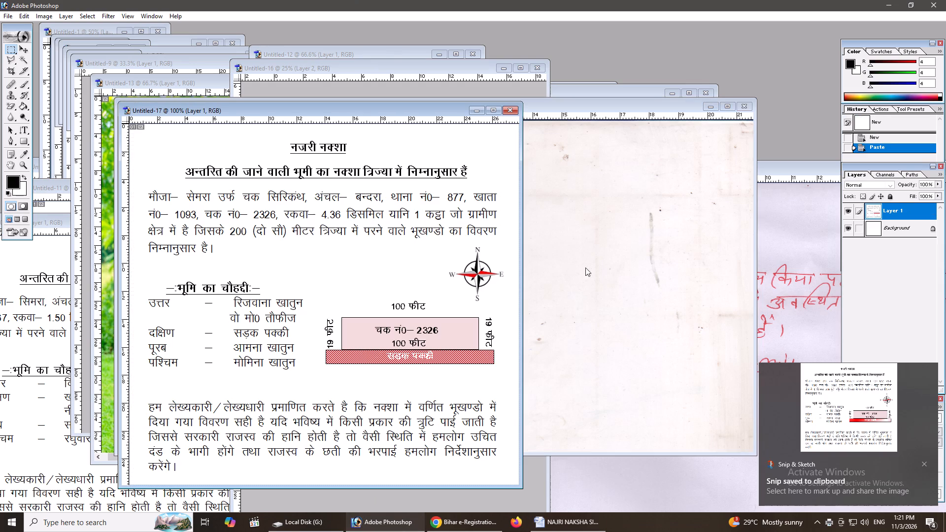
Start saving the pasted map as a new file, naming it najri naksha simra followed by the party's name.
click(5, 16)
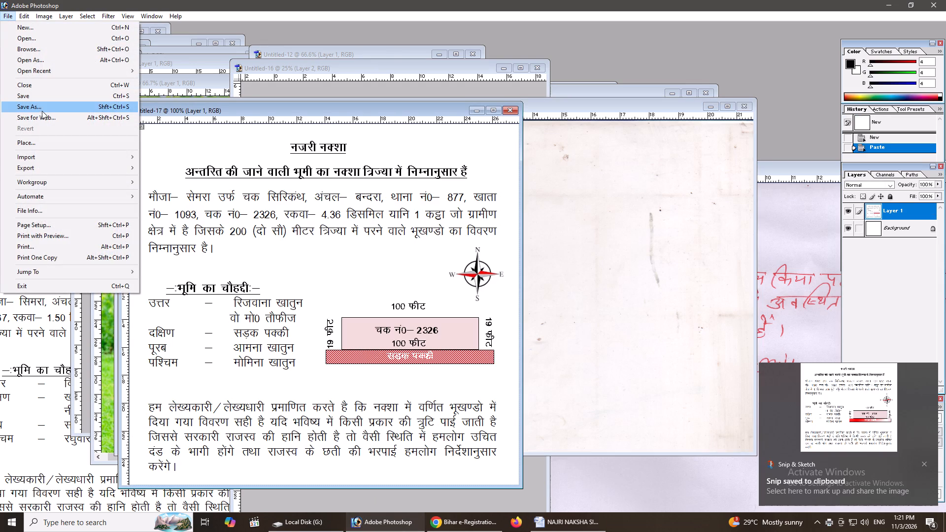
click(34, 111)
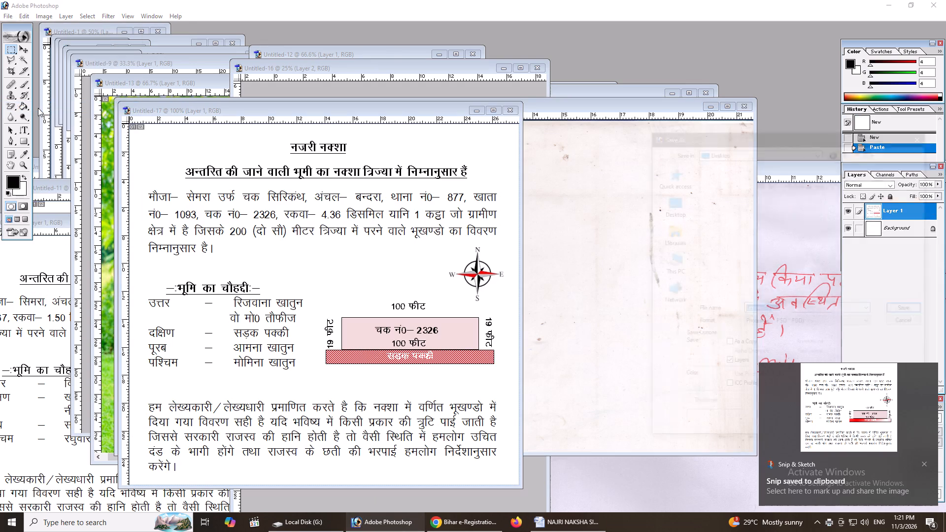
key(BackSpace)
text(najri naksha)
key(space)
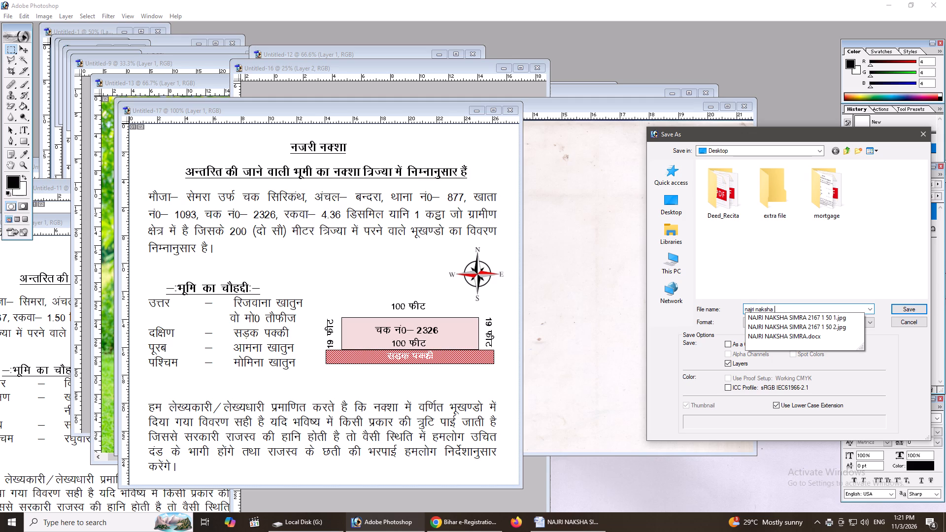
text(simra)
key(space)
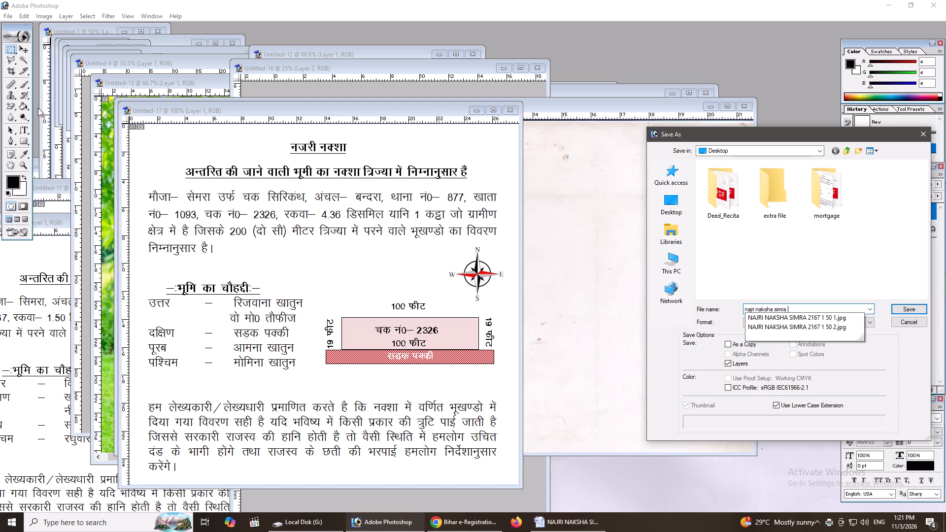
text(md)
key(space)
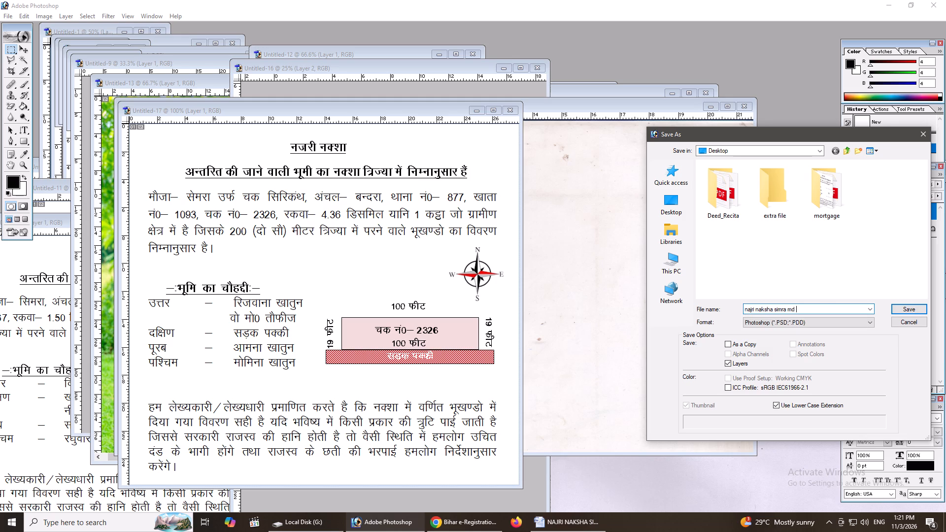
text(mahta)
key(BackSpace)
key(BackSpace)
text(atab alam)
Save the named map image on the Desktop in JPEG format and accept the JPEG options.
click(676, 200)
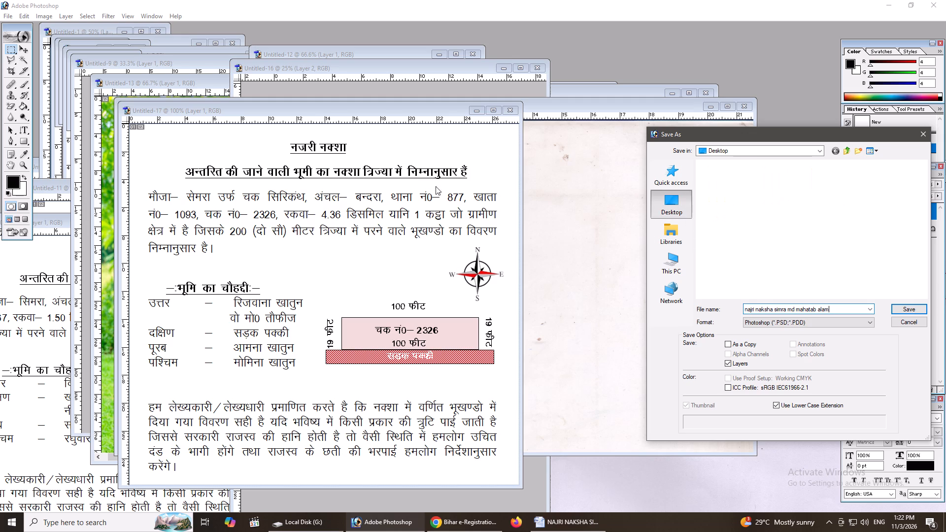
click(750, 326)
click(760, 371)
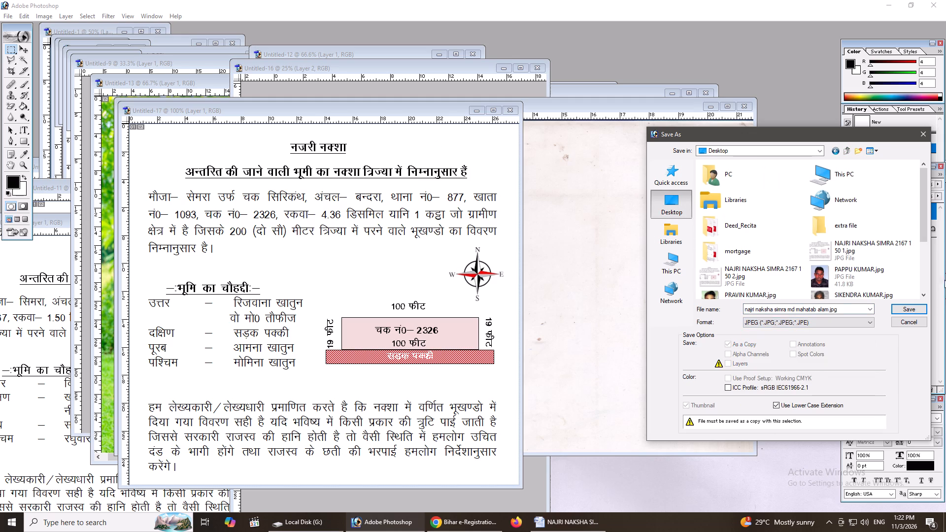
click(909, 309)
drag(461, 244, 496, 241)
key(Return)
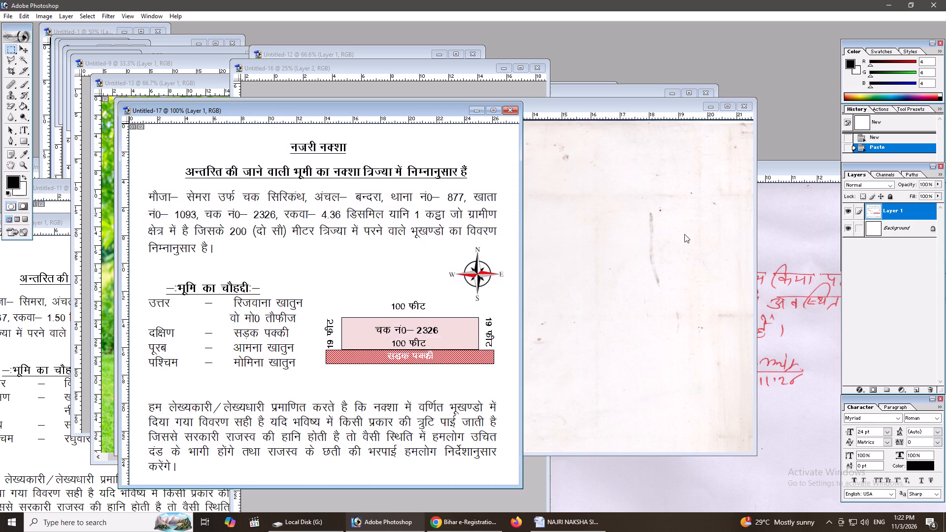
Bring the scanned passport photos, Scan.bmp, to the front.
click(684, 234)
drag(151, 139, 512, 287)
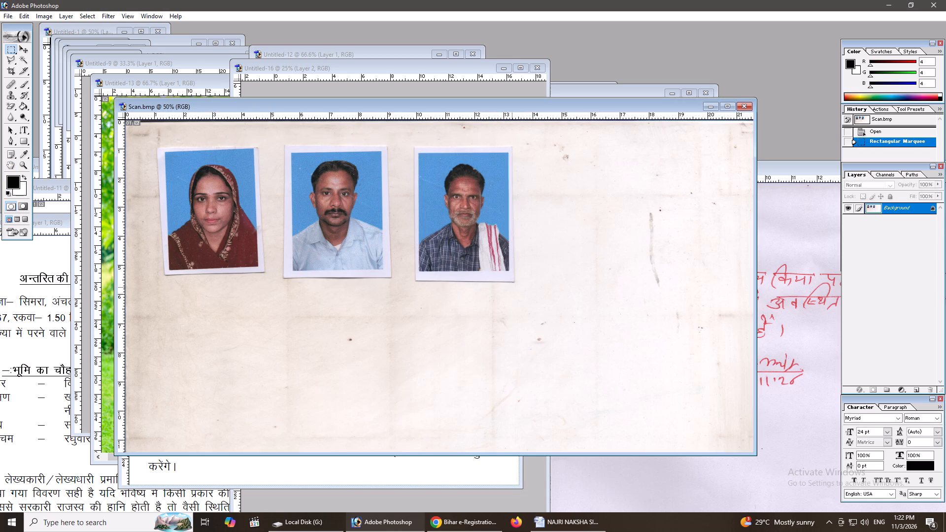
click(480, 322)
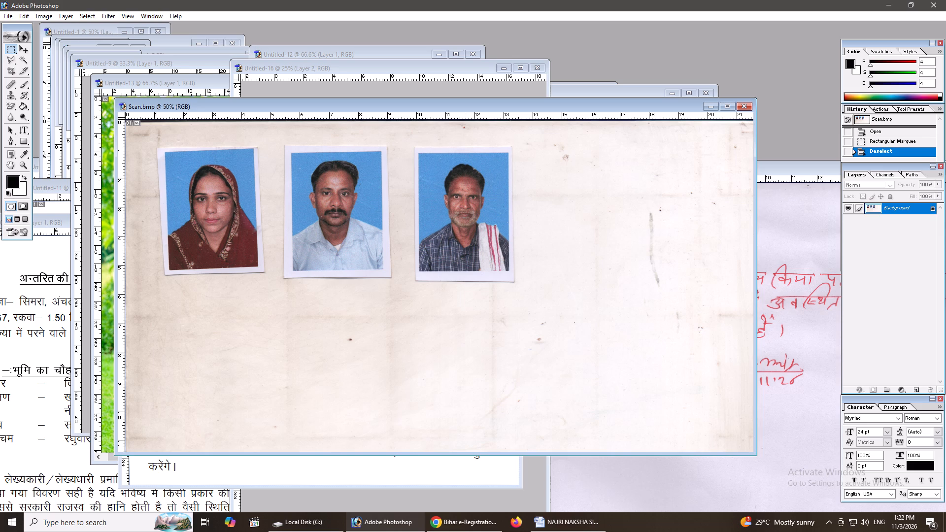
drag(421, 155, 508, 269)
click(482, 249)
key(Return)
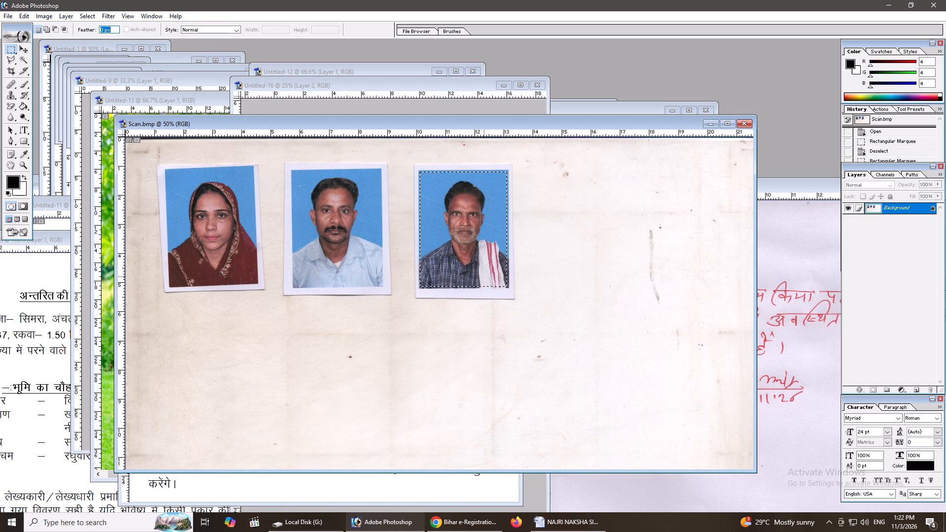
Crop Scan.bmp to the third photo, the man with the striped cloth over his shoulder, excluding its white border.
click(11, 69)
click(448, 213)
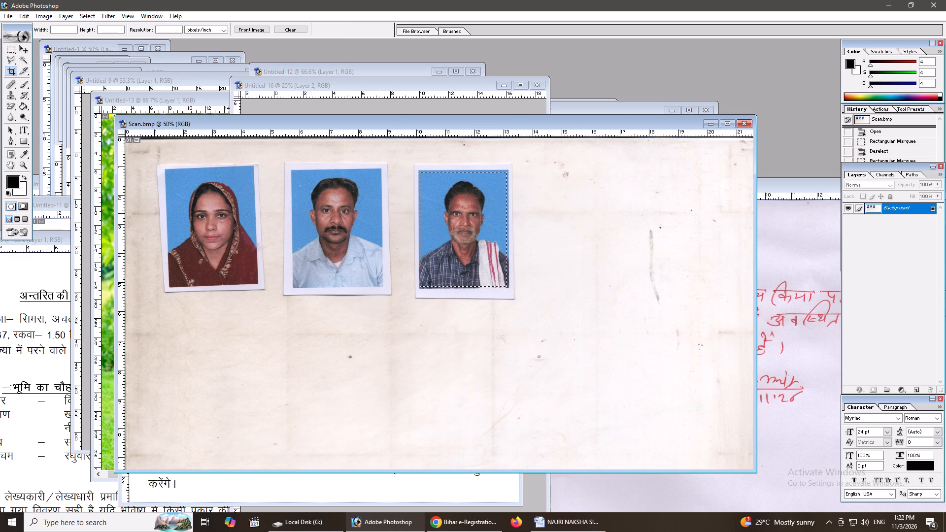
drag(420, 171, 426, 181)
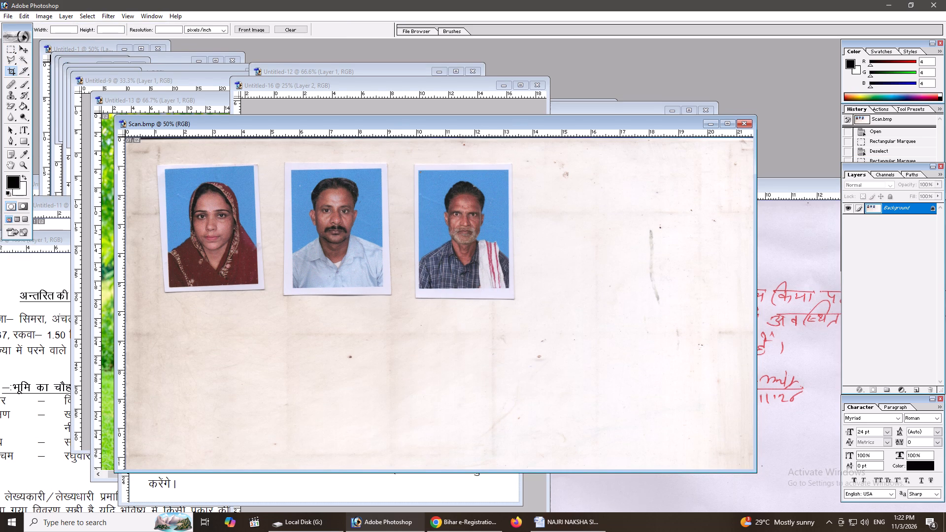
drag(426, 181, 505, 286)
key(Return)
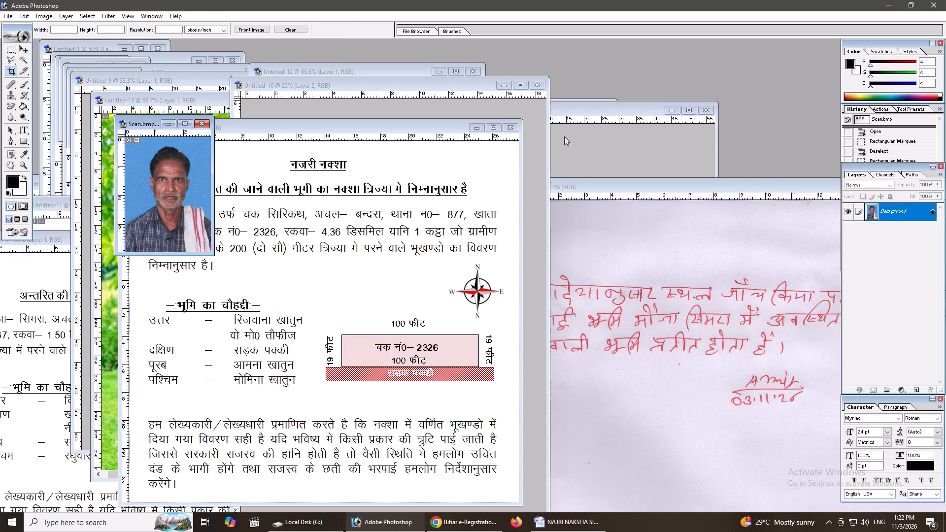
Adjust the cropped photo of the man with the striped cloth to brightness +16 and contrast +14.
click(35, 17)
click(85, 46)
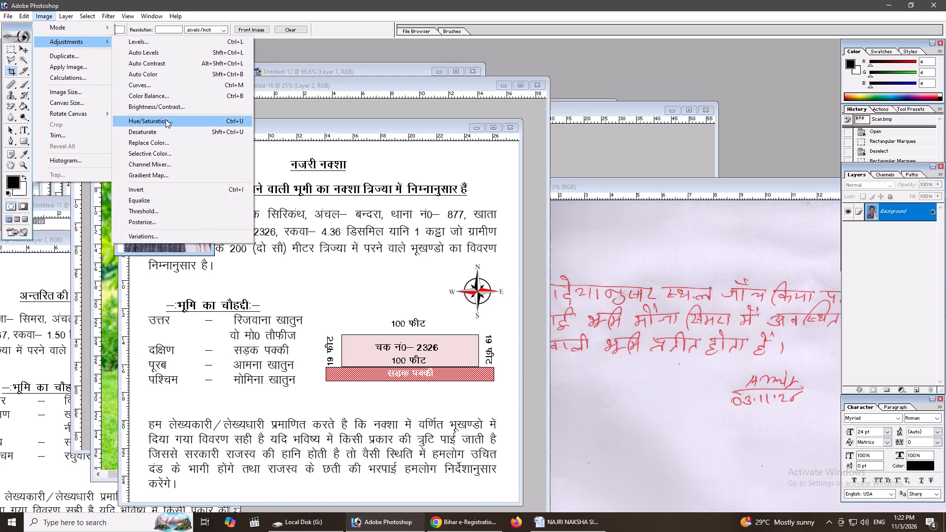
click(167, 111)
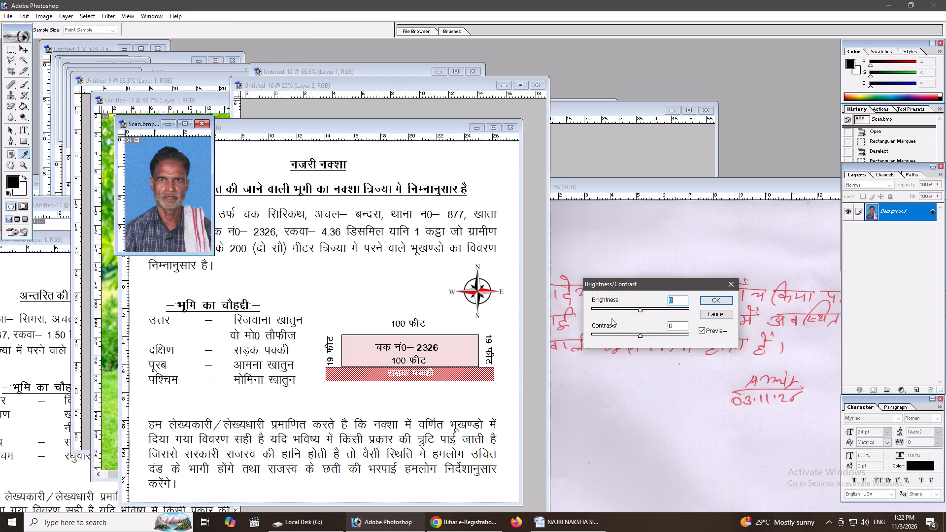
drag(642, 309, 648, 313)
click(646, 334)
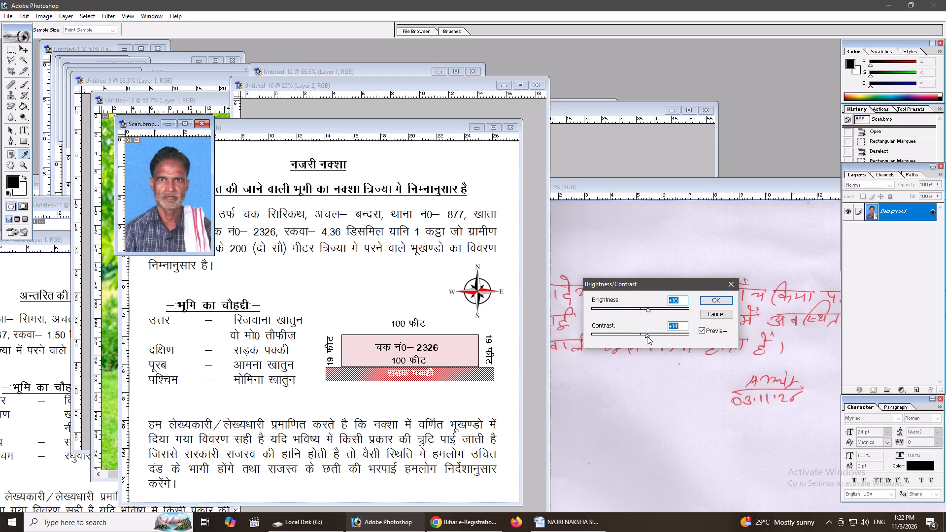
key(Return)
Save the adjusted photo on the Desktop in JPEG format under the man's full name, at quality 6 (Medium).
click(9, 15)
click(29, 103)
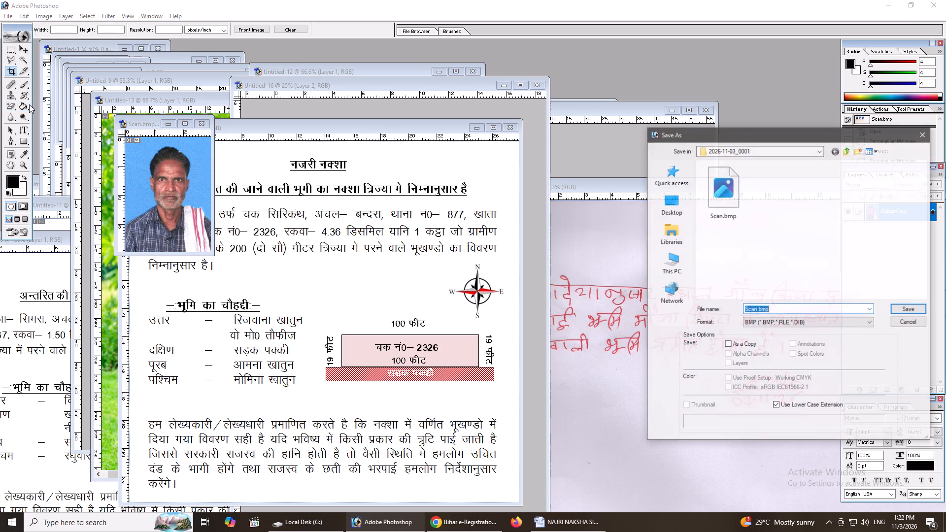
key(BackSpace)
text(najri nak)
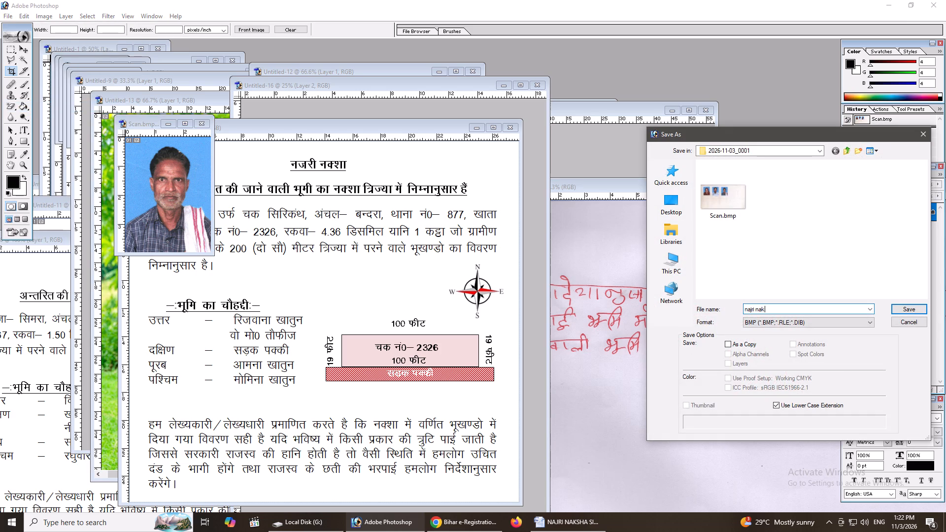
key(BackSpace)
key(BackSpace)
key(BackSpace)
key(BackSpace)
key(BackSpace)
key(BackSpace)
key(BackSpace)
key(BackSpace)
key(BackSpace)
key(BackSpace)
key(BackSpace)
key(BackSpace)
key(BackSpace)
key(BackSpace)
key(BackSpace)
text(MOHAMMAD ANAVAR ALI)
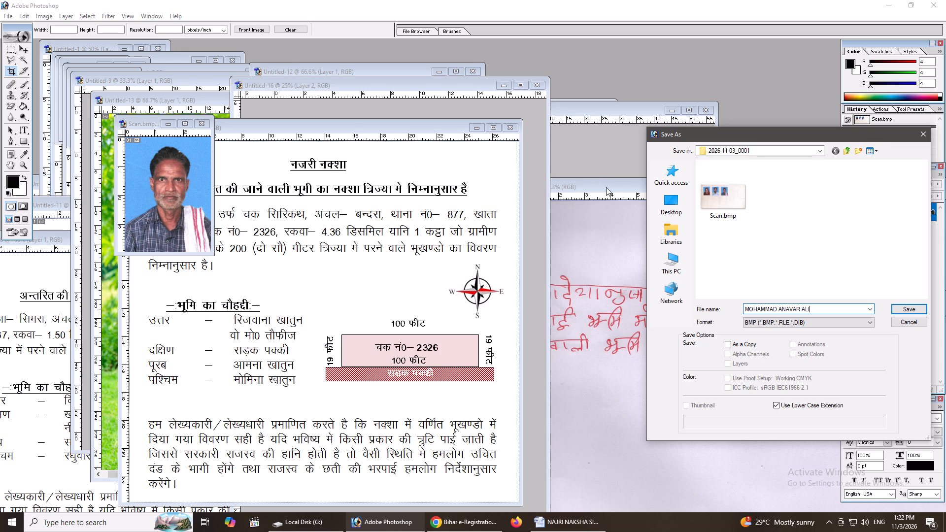
click(664, 210)
click(779, 321)
click(777, 367)
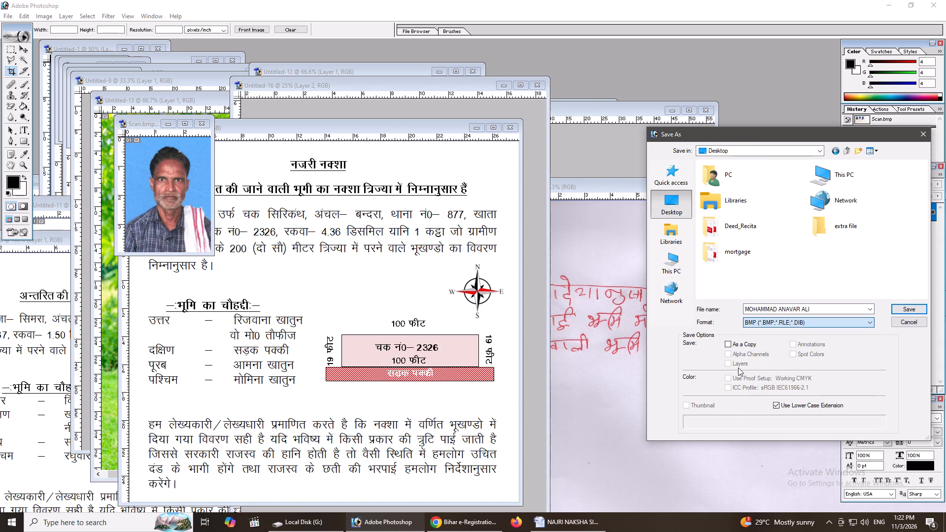
click(912, 308)
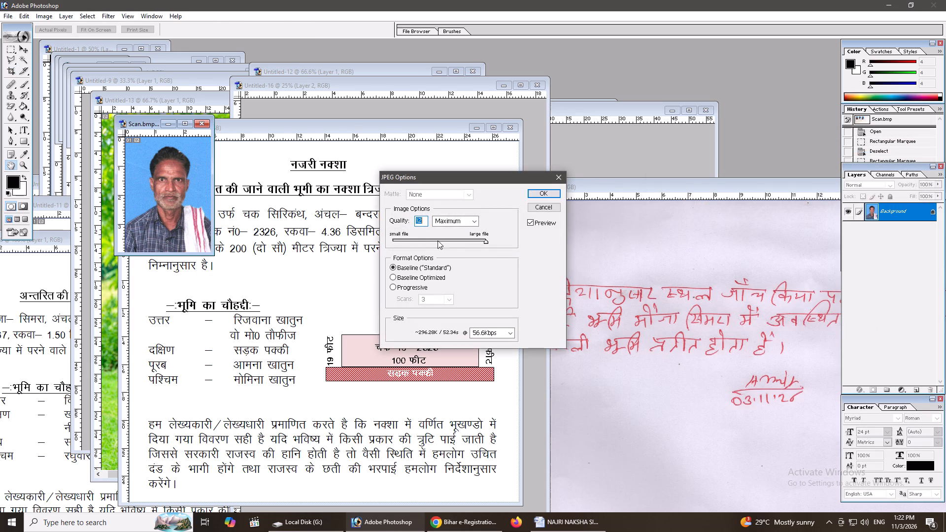
click(451, 245)
click(440, 240)
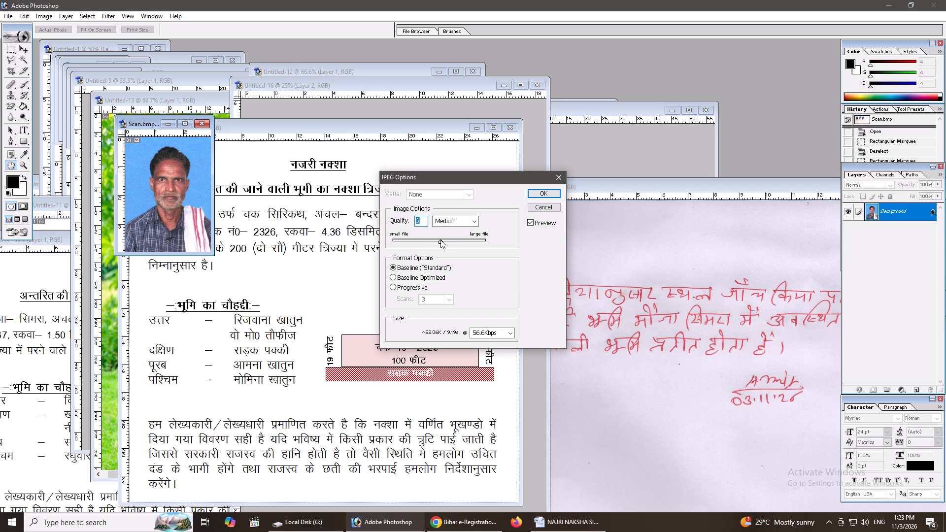
key(Return)
Step back to the full three-photo scan and crop it to the second photo, the man in the light-blue shirt, excluding its white border.
key(ctrl+alt+z)
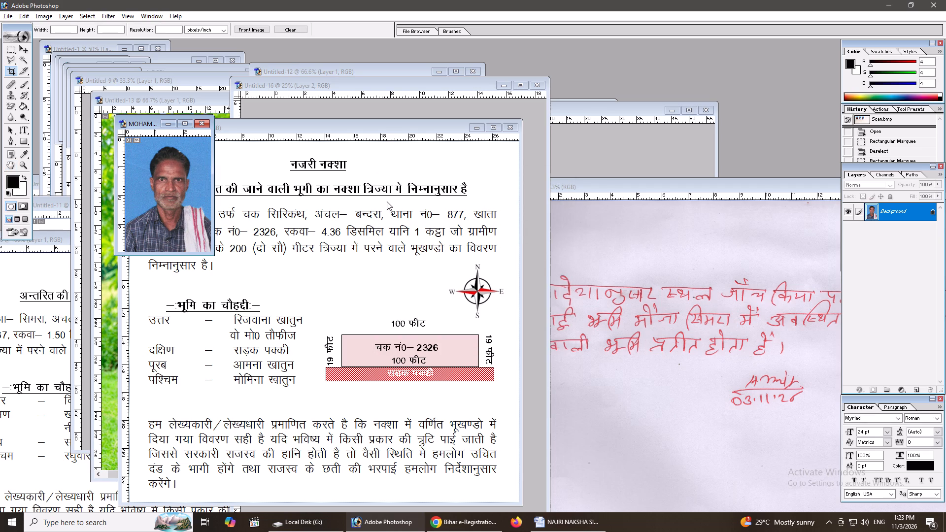
key(ctrl+alt+z)
drag(294, 171, 295, 171)
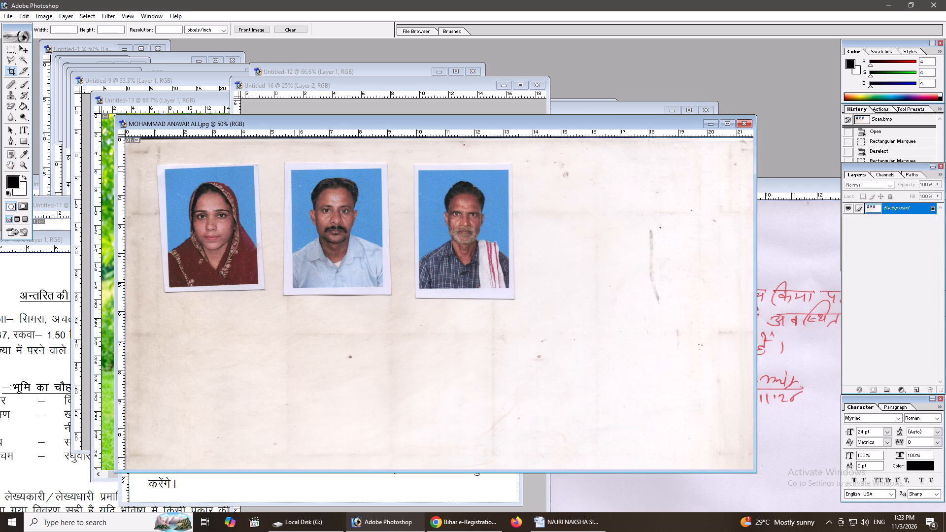
drag(295, 171, 380, 285)
key(Return)
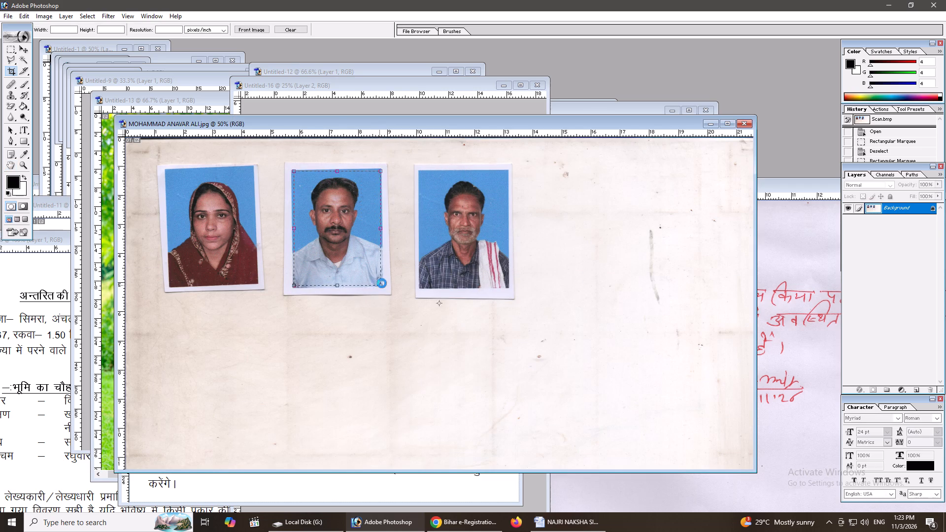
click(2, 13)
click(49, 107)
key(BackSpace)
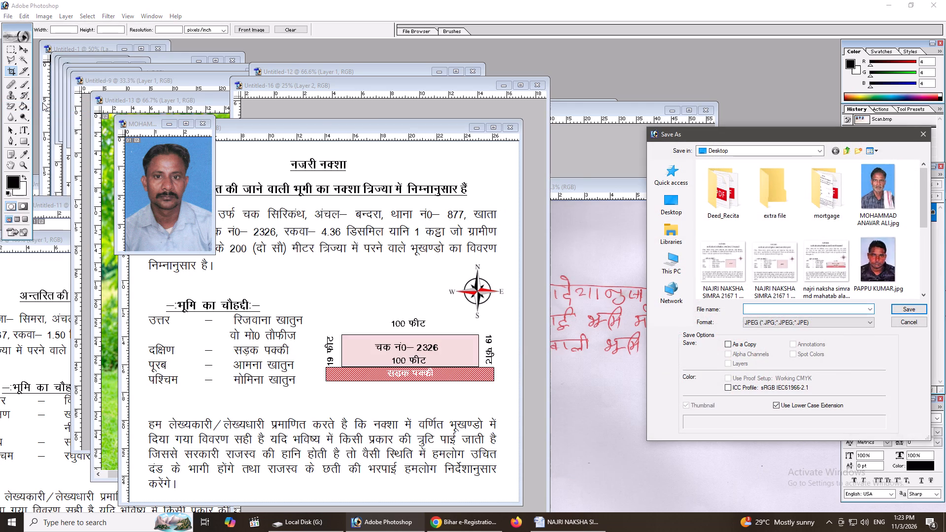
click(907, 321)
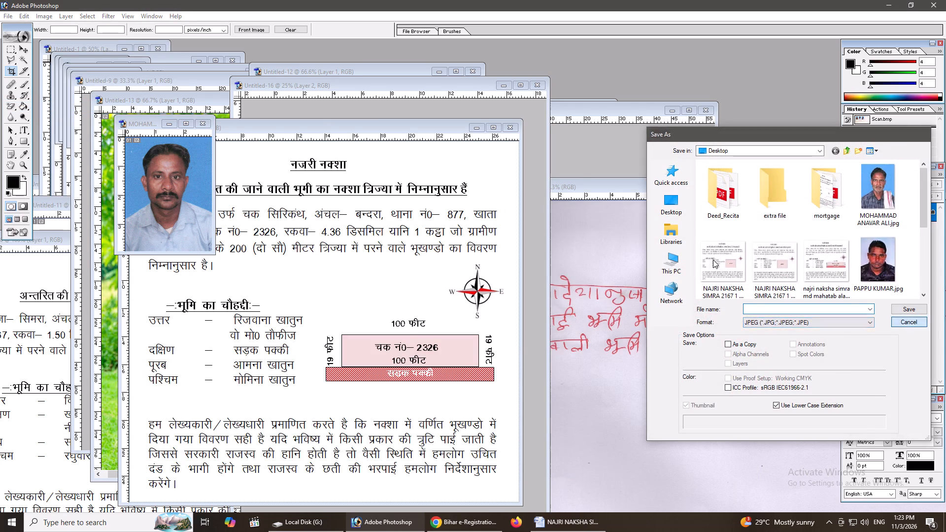
Brighten the cropped photo of the man in the light-blue shirt slightly with Brightness/Contrast, leaving contrast at 0.
click(37, 15)
click(58, 40)
click(163, 103)
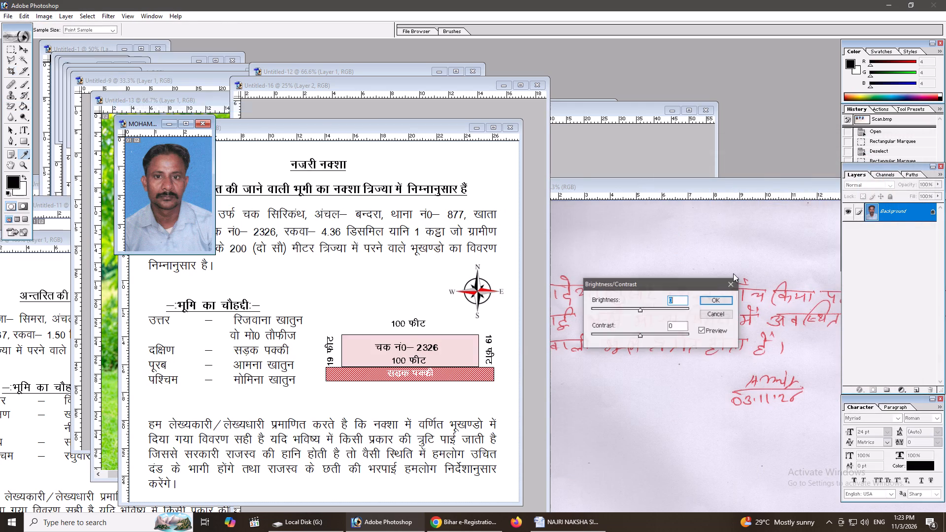
click(650, 309)
key(Return)
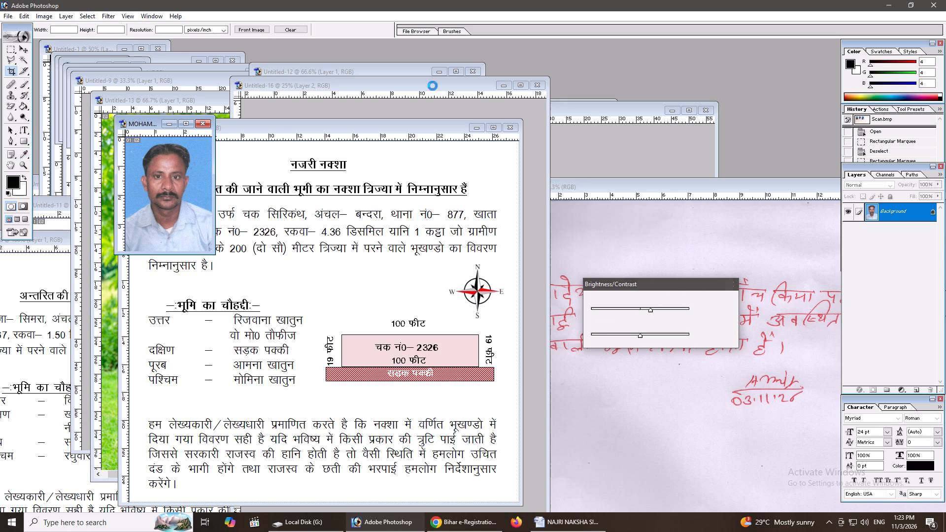
Save the brightened photo on the Desktop as a new JPEG under this man's full name, at quality 7 (Medium).
click(8, 17)
click(42, 107)
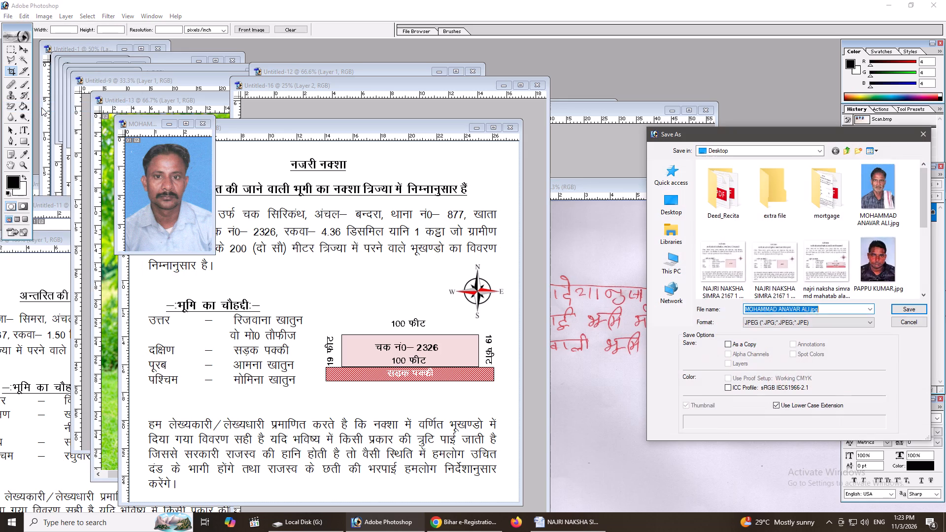
key(BackSpace)
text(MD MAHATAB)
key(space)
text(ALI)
click(673, 204)
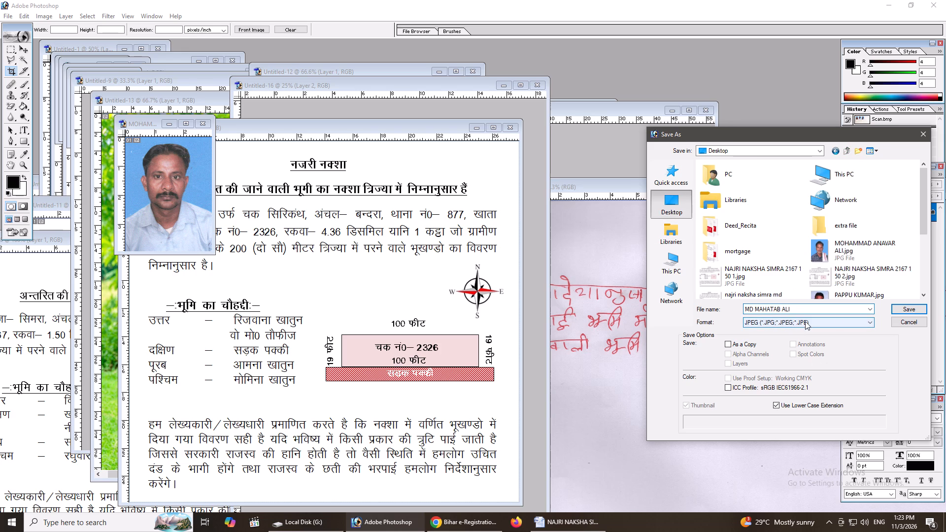
click(915, 305)
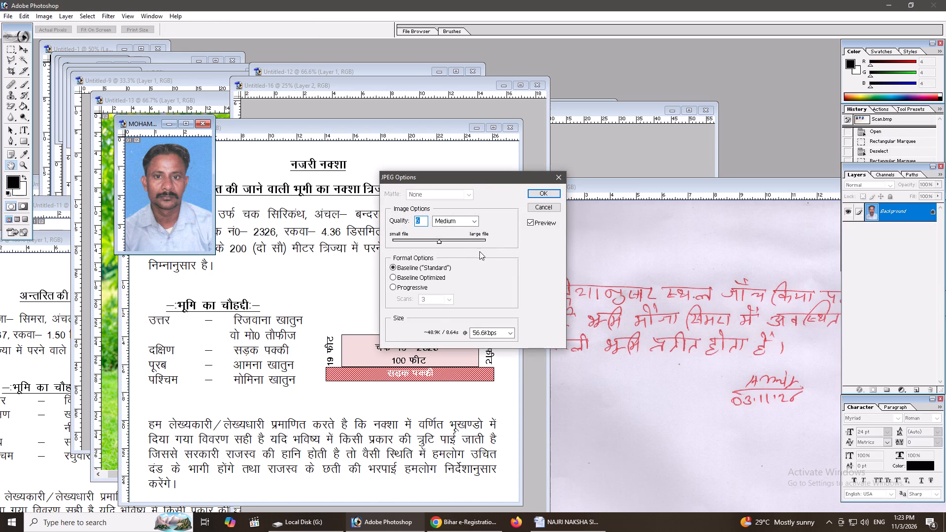
click(459, 241)
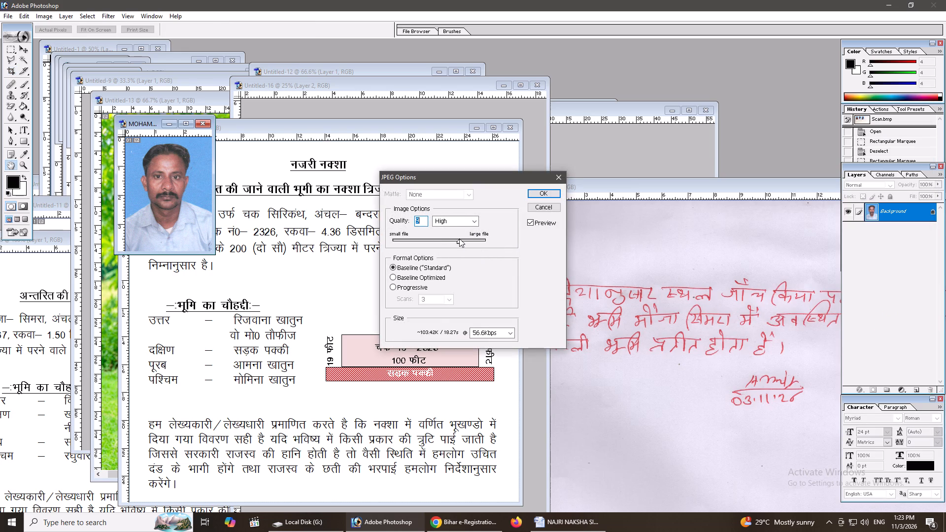
click(450, 242)
key(Return)
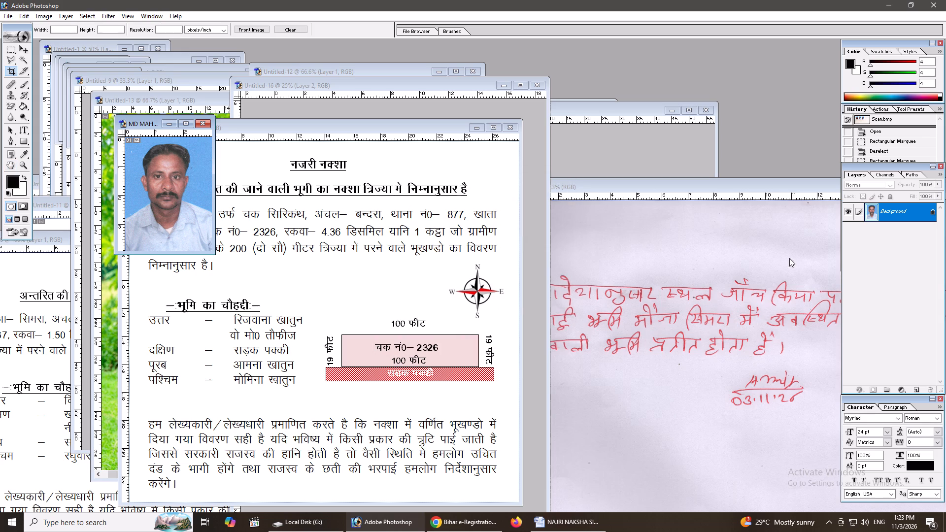
Step back to the full three-photo scan and draw a crop frame around the first photo, the woman in the headscarf.
key(ctrl+alt+z)
key(ctrl+alt+z)
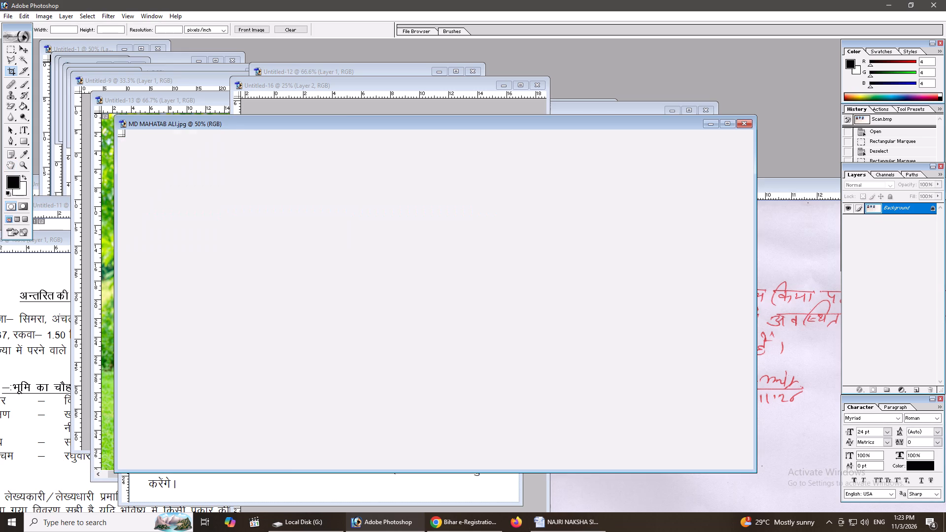
drag(167, 171, 219, 229)
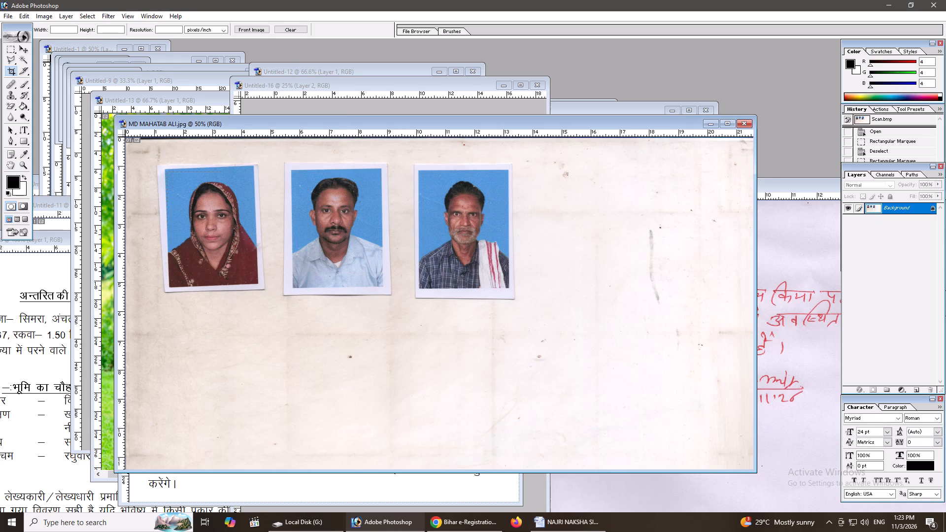
drag(219, 229, 255, 282)
Rotate the crop frame slightly to match the woman's tilted photo, nudge it inside the white border and apply the crop.
drag(266, 309, 271, 309)
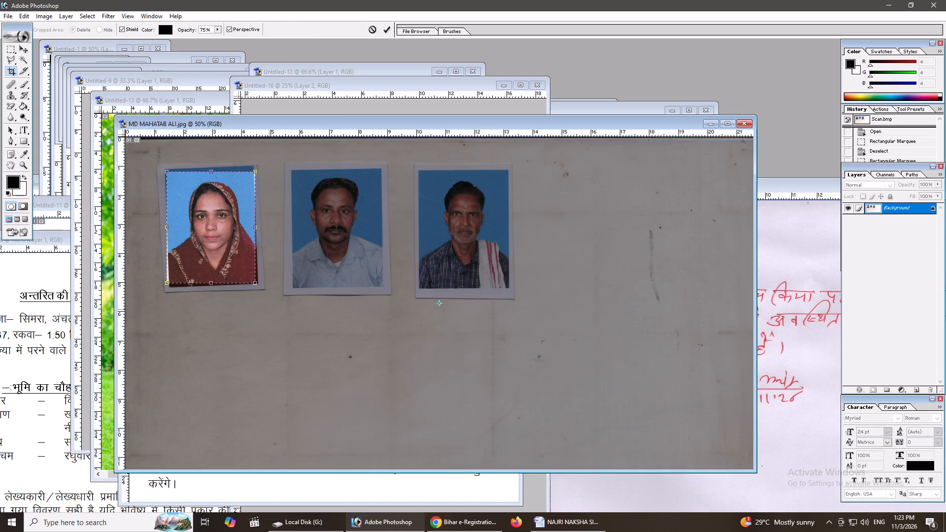
drag(271, 309, 244, 316)
drag(221, 245, 226, 238)
key(Up)
key(Up)
key(Up)
key(Up)
key(Up)
key(Up)
key(Left)
key(Left)
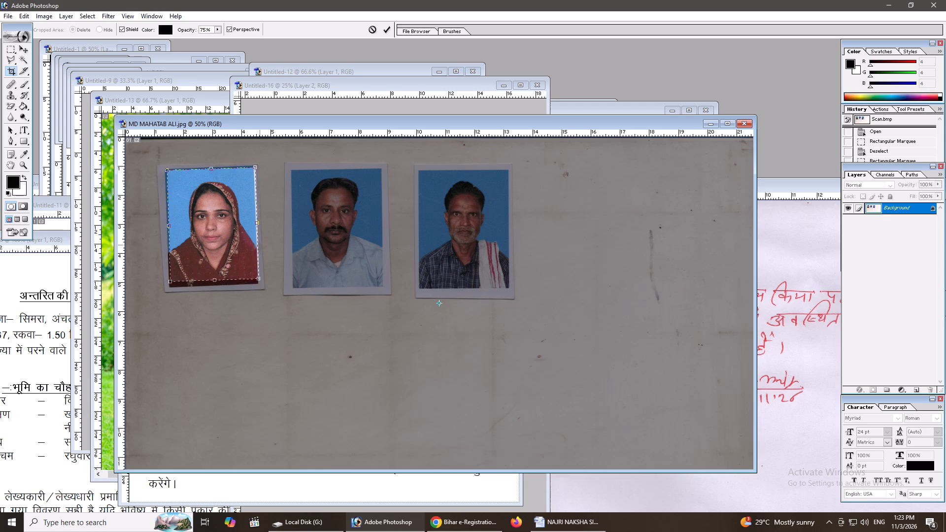
click(256, 244)
click(234, 273)
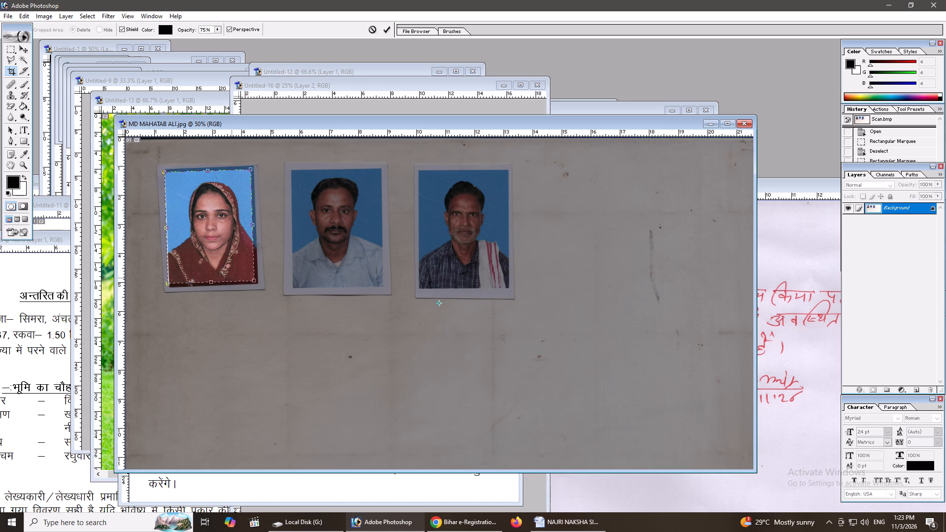
click(256, 255)
key(Right)
key(Right)
click(256, 255)
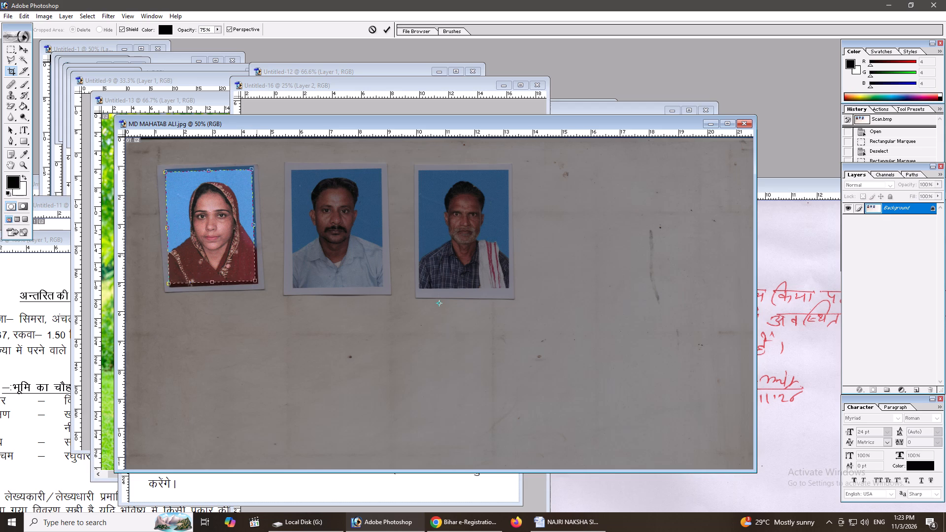
key(Right)
key(Up)
key(Right)
key(Return)
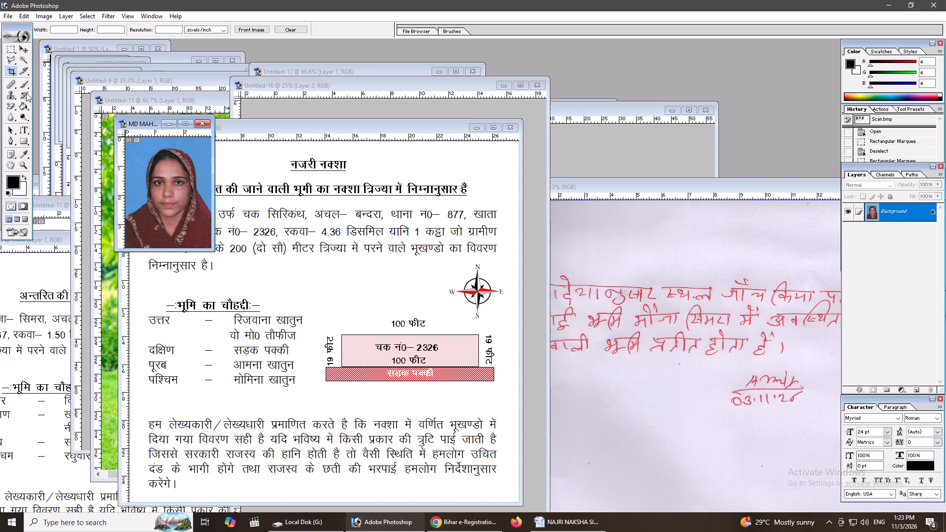
Brighten the cropped photo of the woman slightly with Brightness/Contrast.
click(50, 15)
click(70, 40)
drag(194, 112, 189, 106)
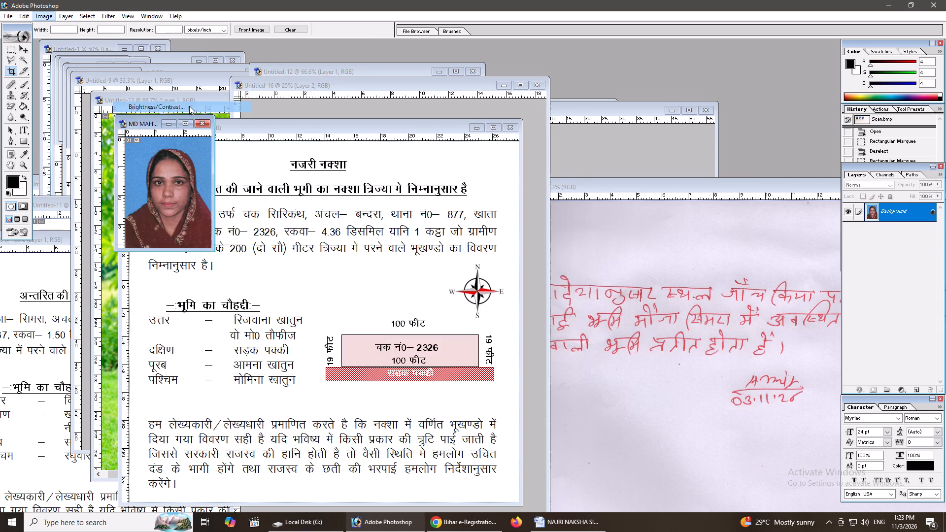
click(648, 309)
key(Return)
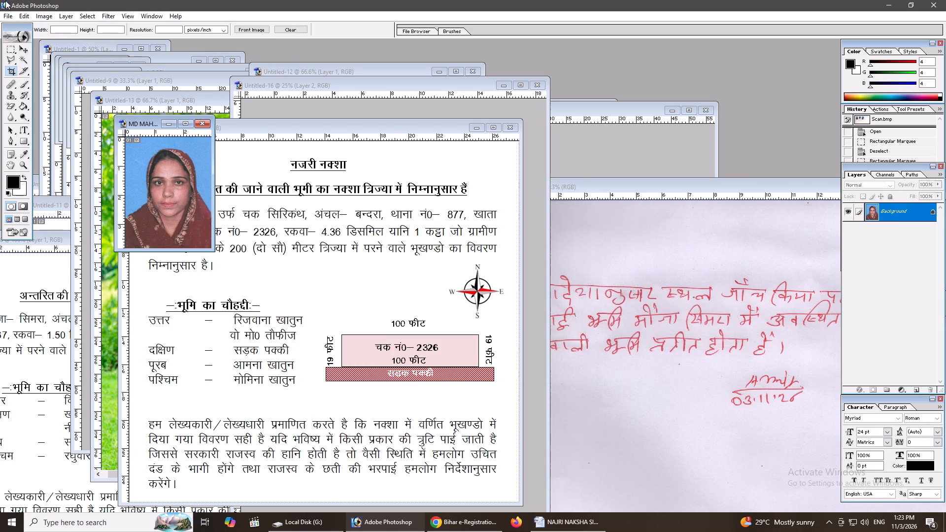
Save the woman's photo on the Desktop as a new JPEG under her full name, raising the quality slightly.
click(9, 16)
click(38, 107)
key(BackSpace)
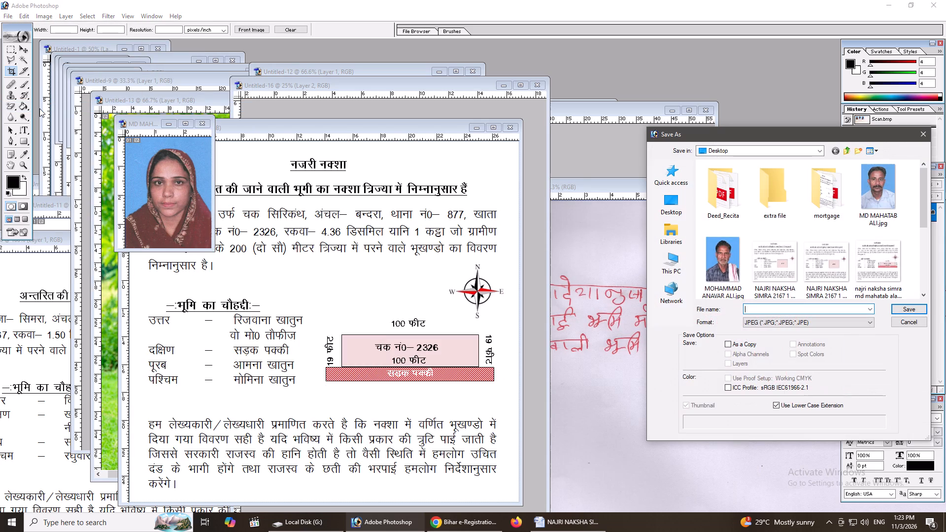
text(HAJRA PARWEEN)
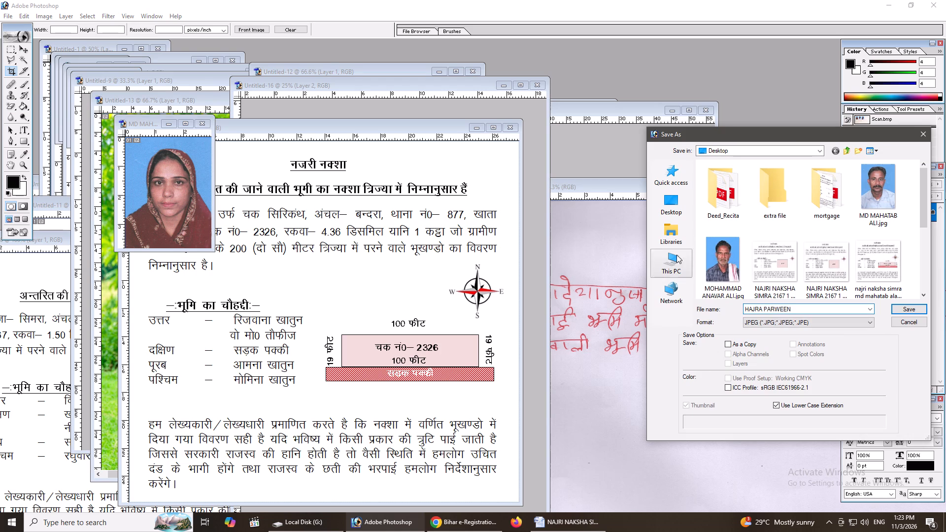
click(672, 209)
click(899, 301)
click(900, 306)
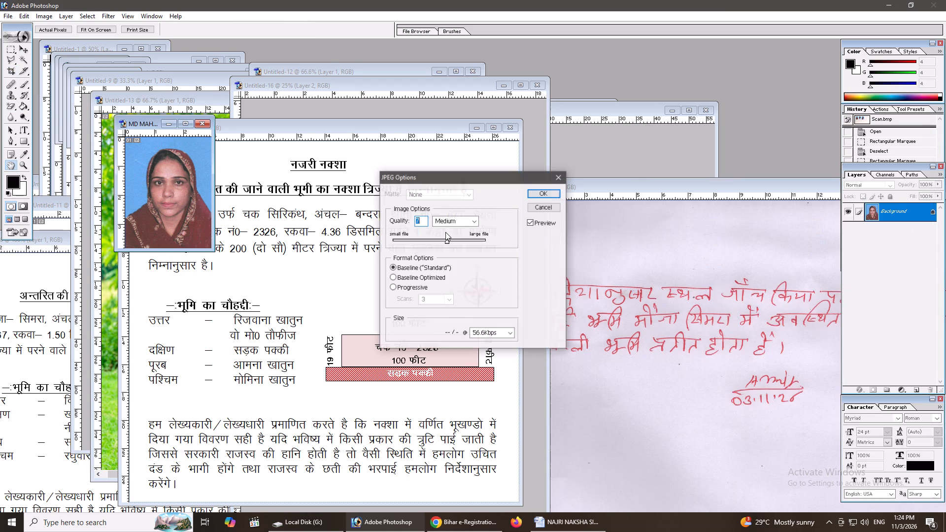
click(456, 239)
key(Return)
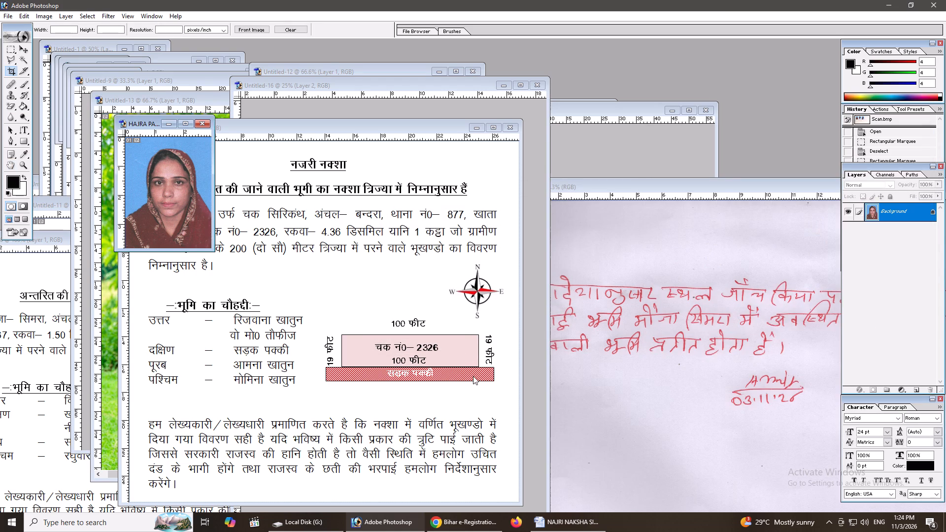
Minimise Photoshop to reach the नजरी नक्शा document in Word, and close that document with its changes saved.
click(874, 0)
click(881, 0)
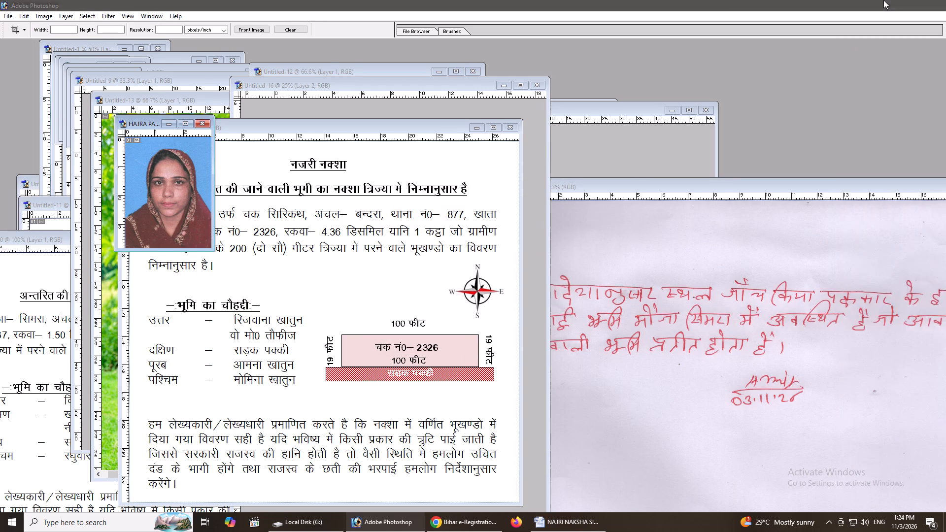
click(942, 0)
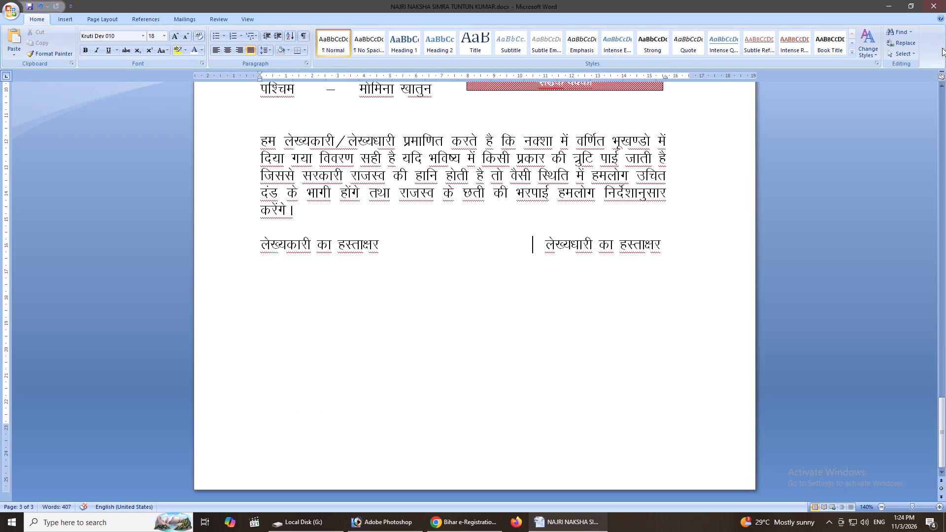
click(941, 1)
click(435, 288)
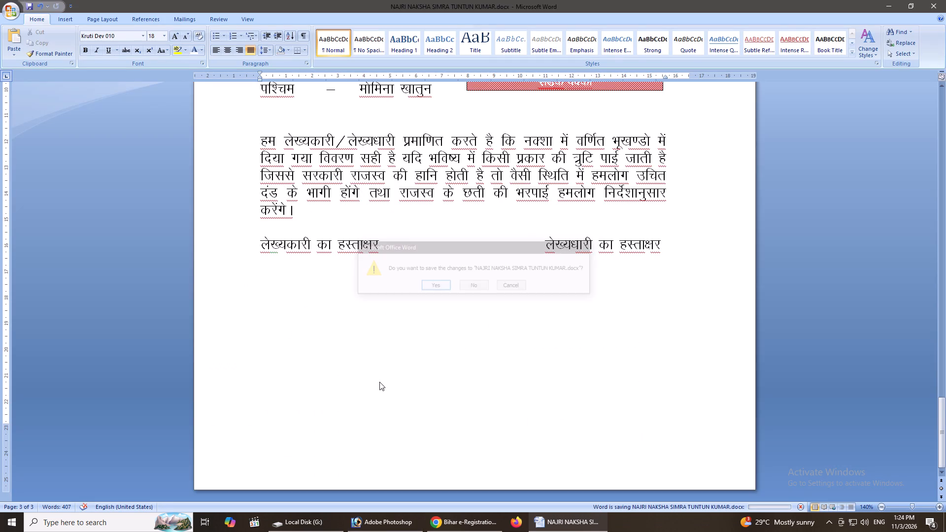